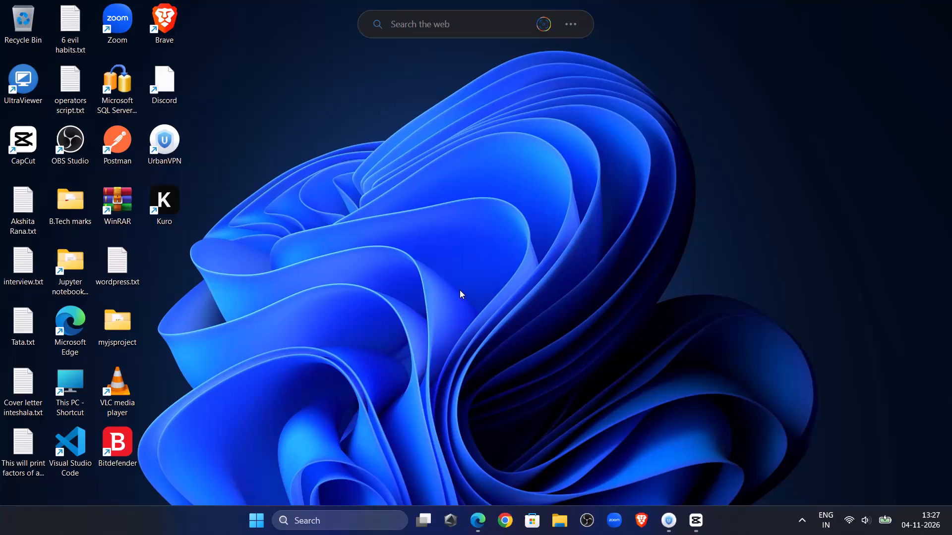
Switch to CapCut, audition the audio past 00:04:20:28, and split the gift hamper.wav clip at about 00:04:21:23.
left_click(690, 521)
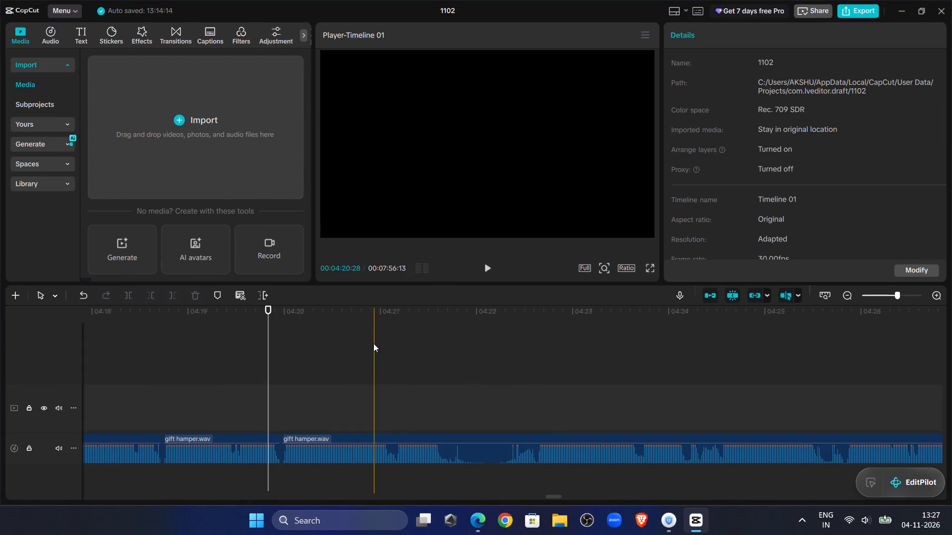
left_click(489, 267)
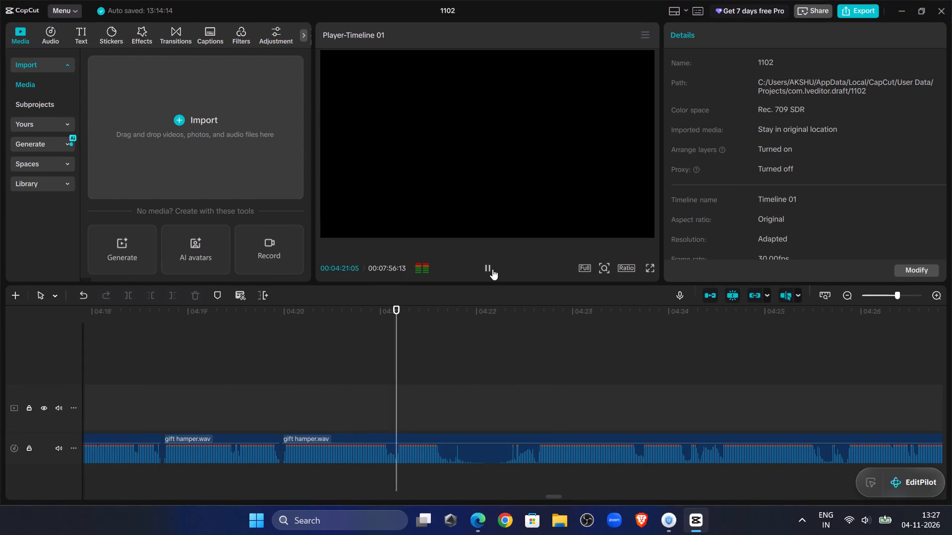
left_click(492, 269)
left_click(359, 386)
left_click_drag(486, 255, 484, 264)
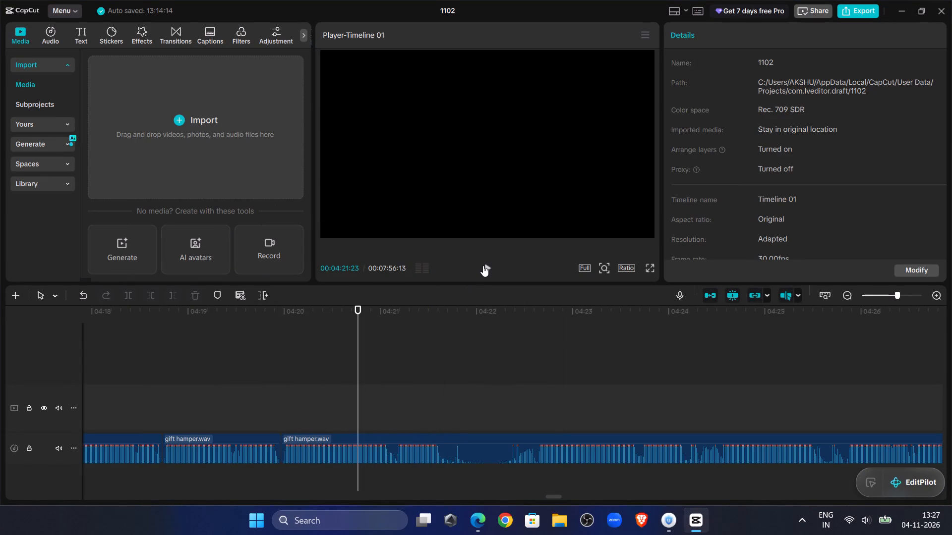
left_click(483, 266)
left_click(483, 266)
left_click(446, 396)
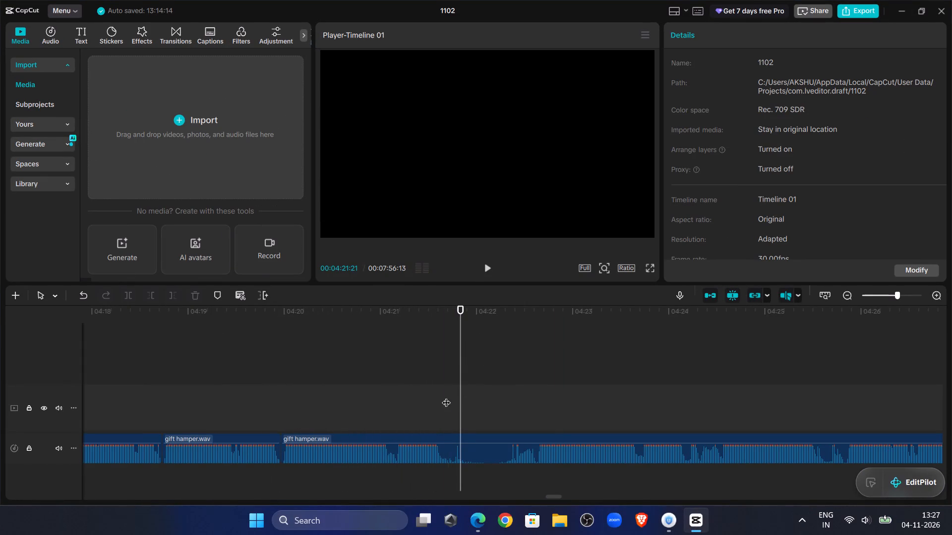
left_click_drag(447, 397, 453, 403)
left_click(424, 440)
left_click(127, 298)
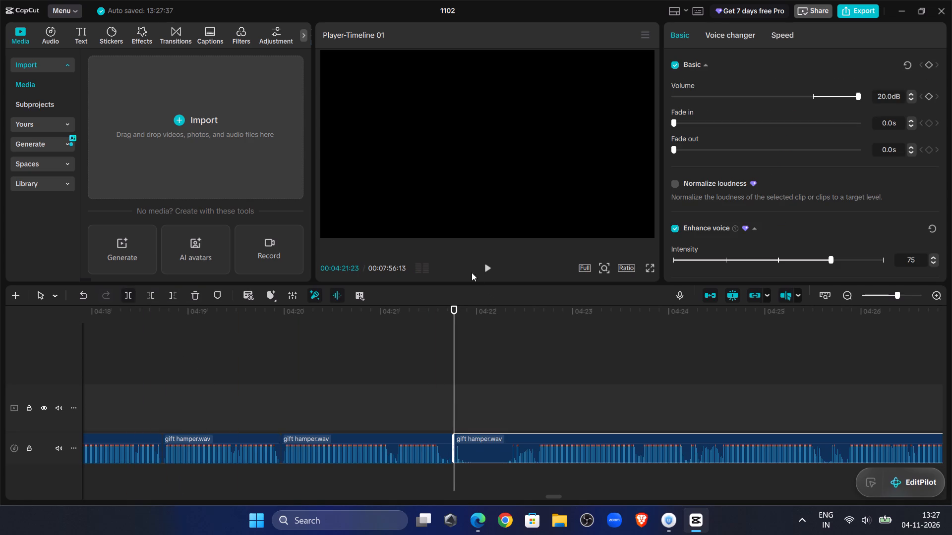
Play on from the split and trim away the part of the gift hamper.wav clip before about 00:04:25:25.
left_click(486, 268)
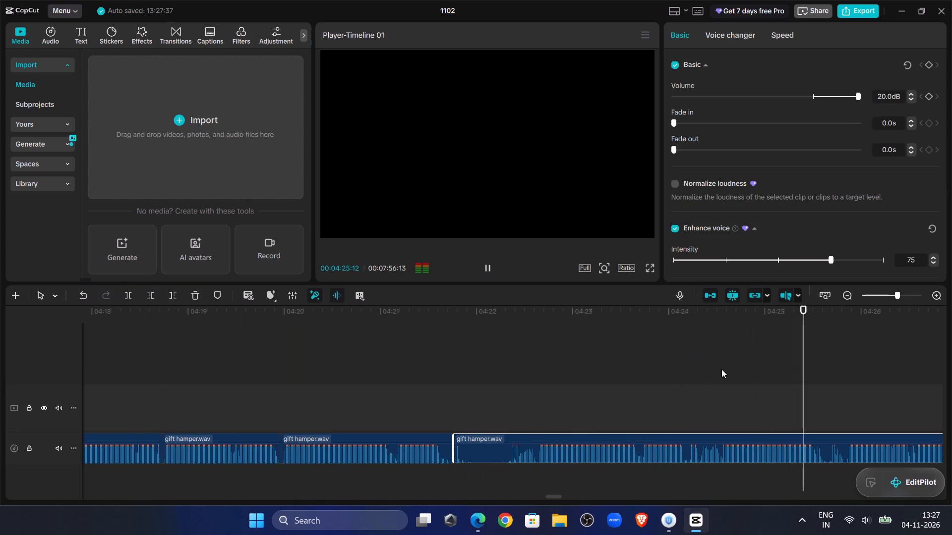
left_click(714, 388)
left_click_drag(798, 388, 805, 389)
left_click_drag(822, 390, 835, 401)
double_click(839, 409)
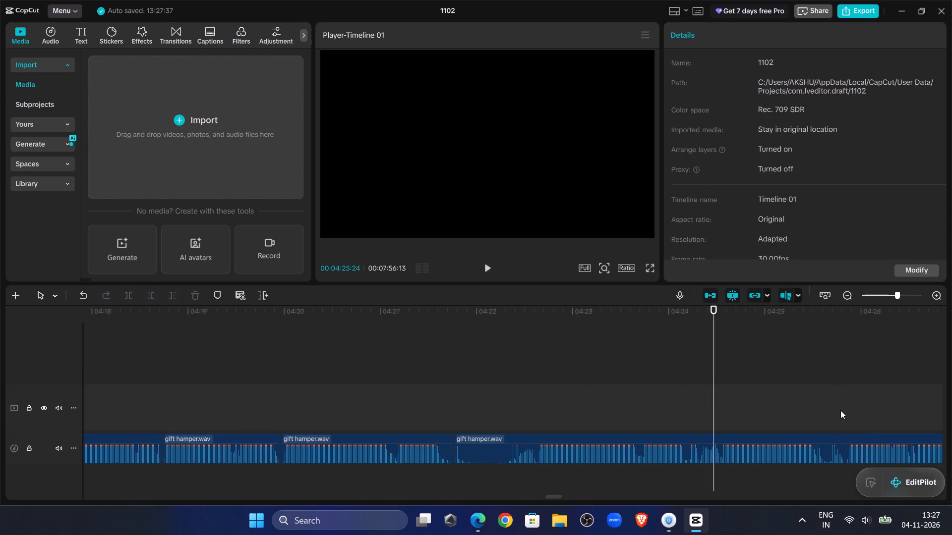
left_click(844, 419)
left_click(843, 445)
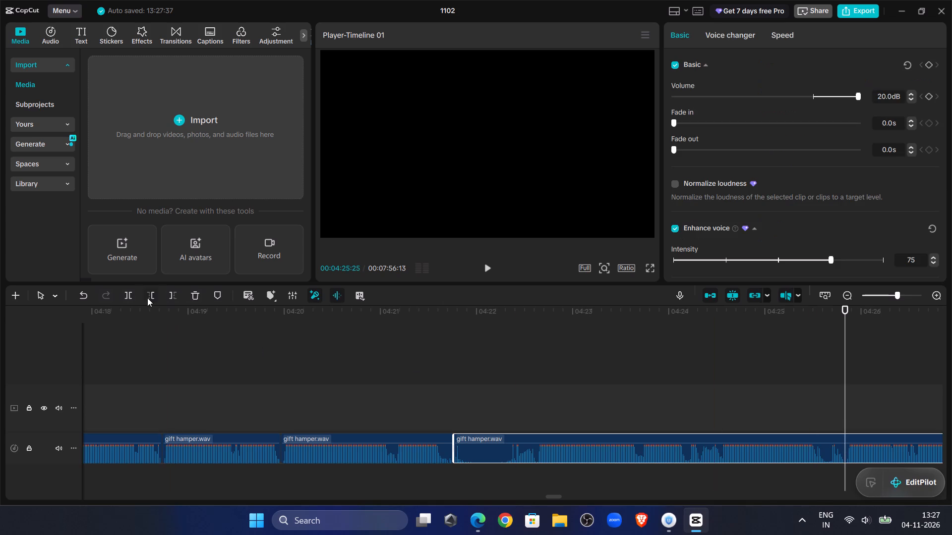
left_click(147, 298)
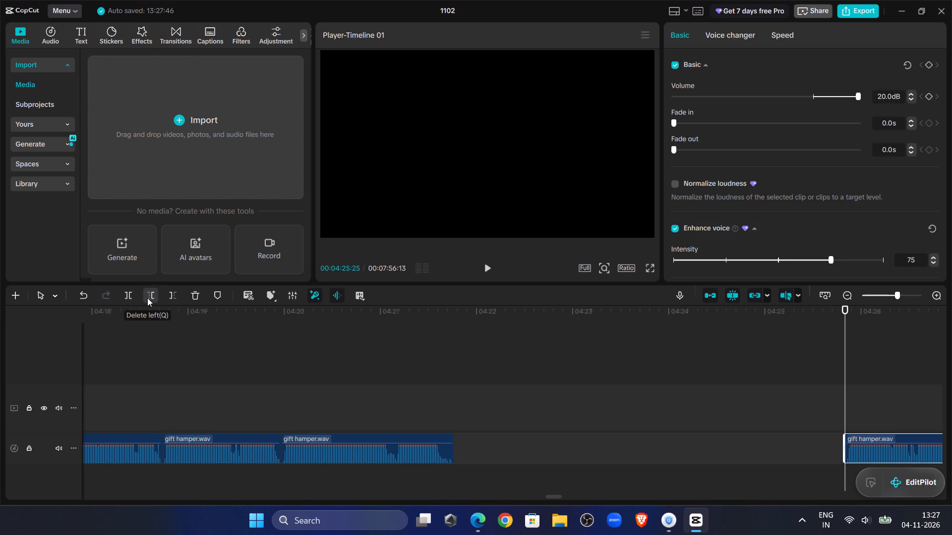
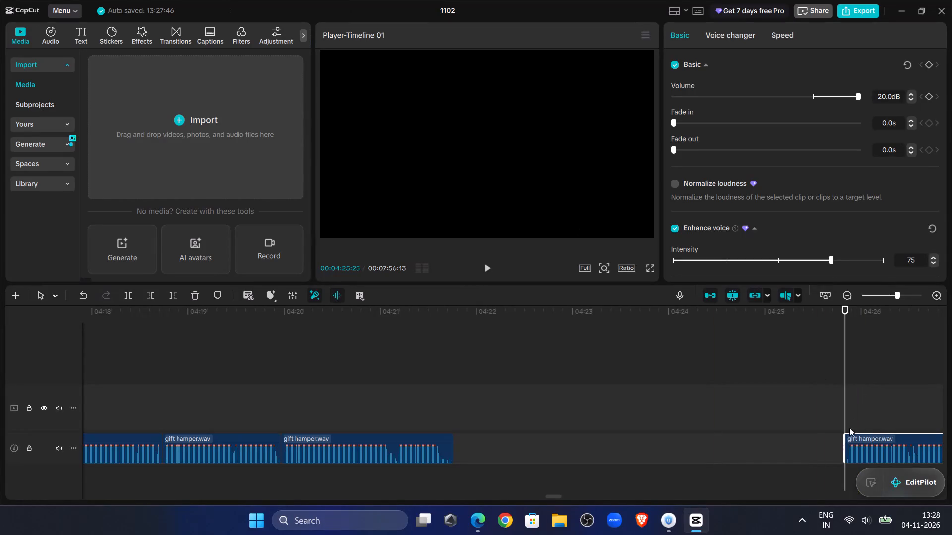
Close the gap by moving the trimmed gift hamper.wav clip back against the clip ending at about 00:04:21:23.
left_click_drag(853, 437, 459, 443)
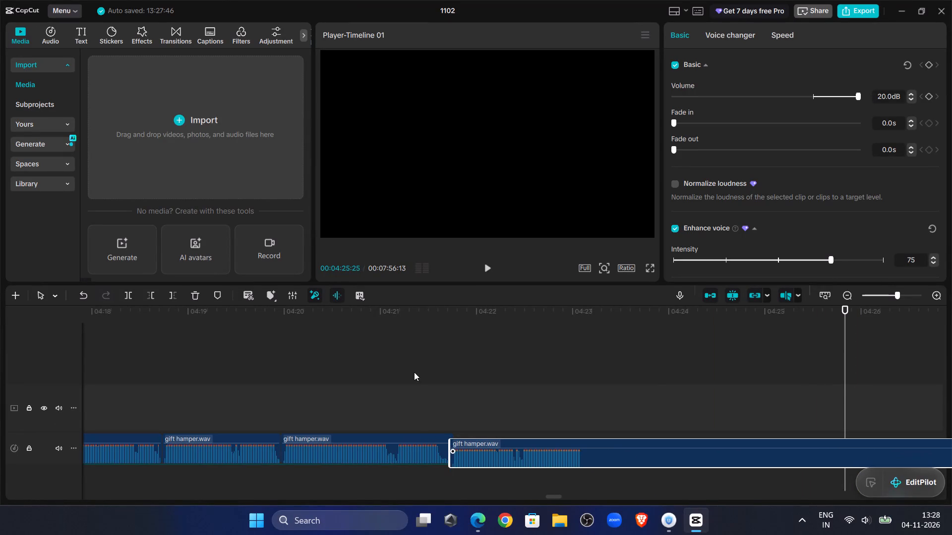
left_click(310, 369)
left_click(469, 443)
left_click_drag(469, 439, 476, 423)
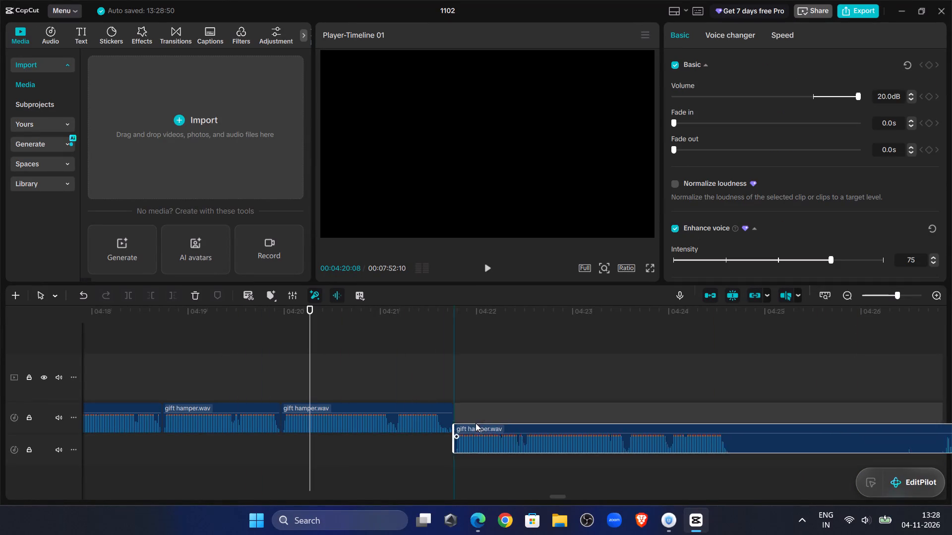
left_click_drag(476, 423, 473, 421)
Audition the join and onward, trim away the part of the last clip before about 00:04:32:01, and close the gap.
left_click(241, 377)
left_click(487, 277)
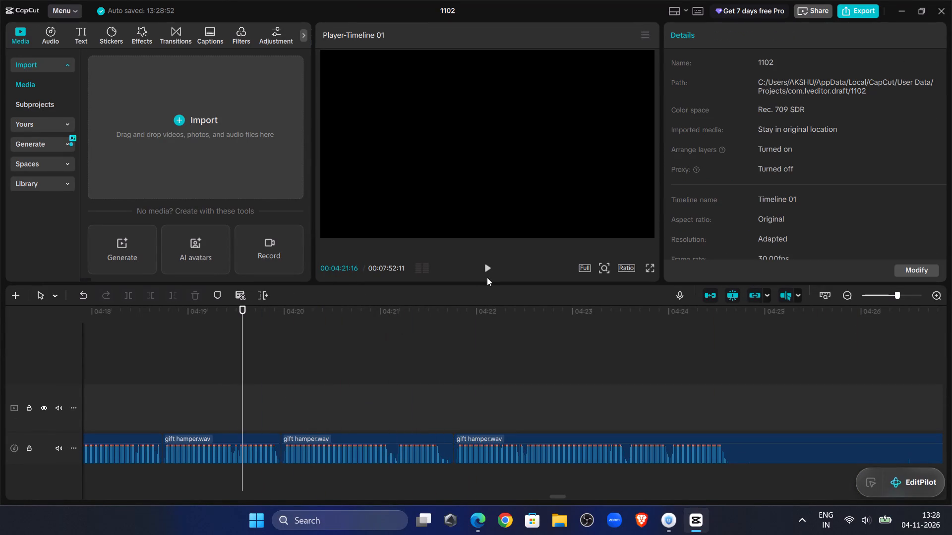
left_click(487, 276)
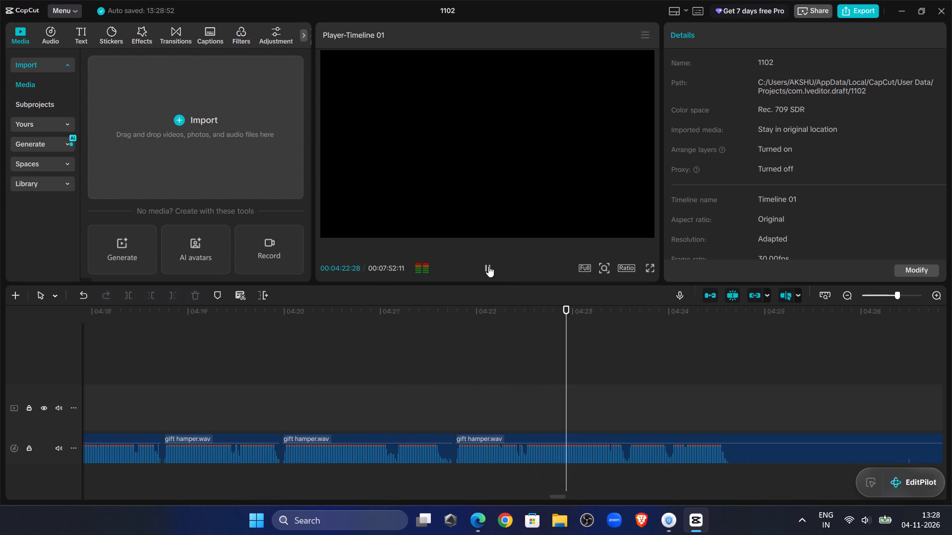
left_click(714, 346)
left_click_drag(714, 346, 416, 390)
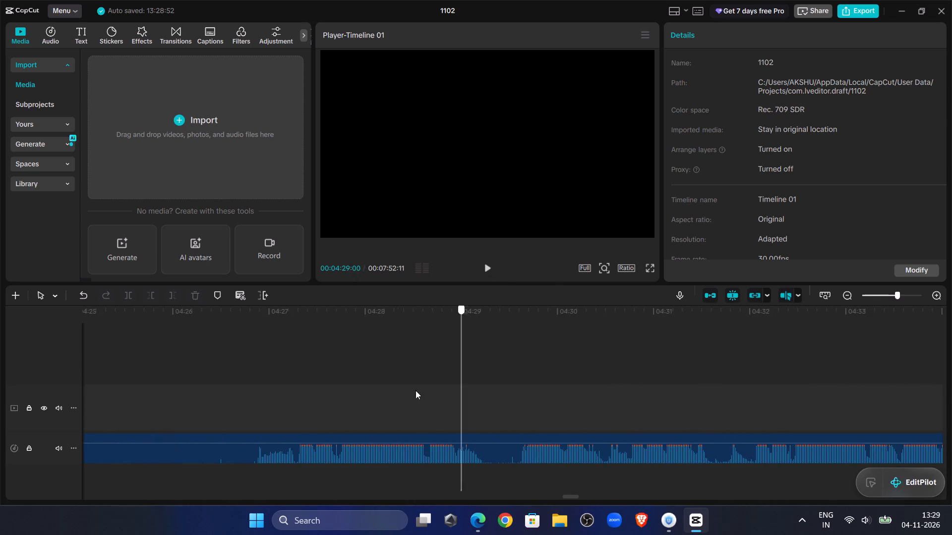
left_click_drag(416, 390, 293, 379)
left_click(484, 272)
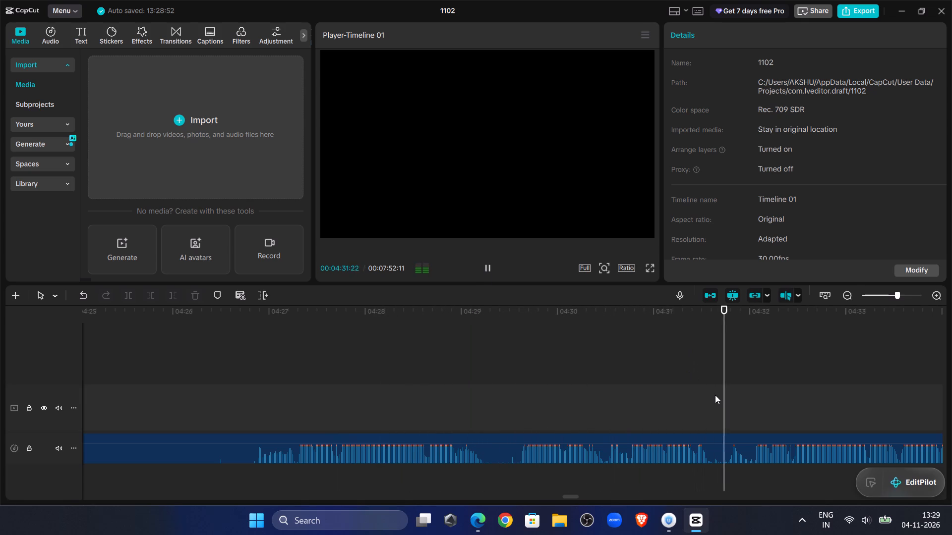
left_click(736, 389)
left_click_drag(736, 389, 753, 403)
left_click(746, 444)
left_click(147, 290)
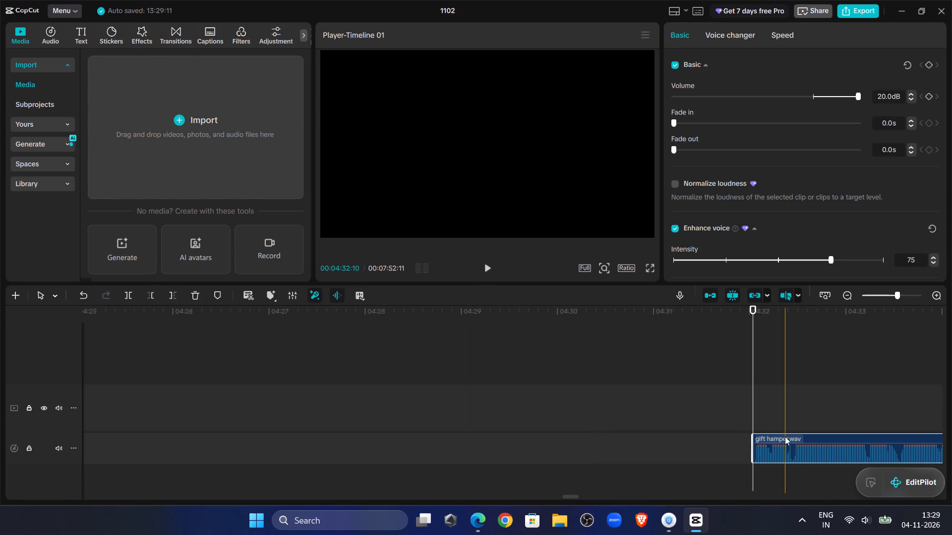
left_click_drag(785, 436, 391, 445)
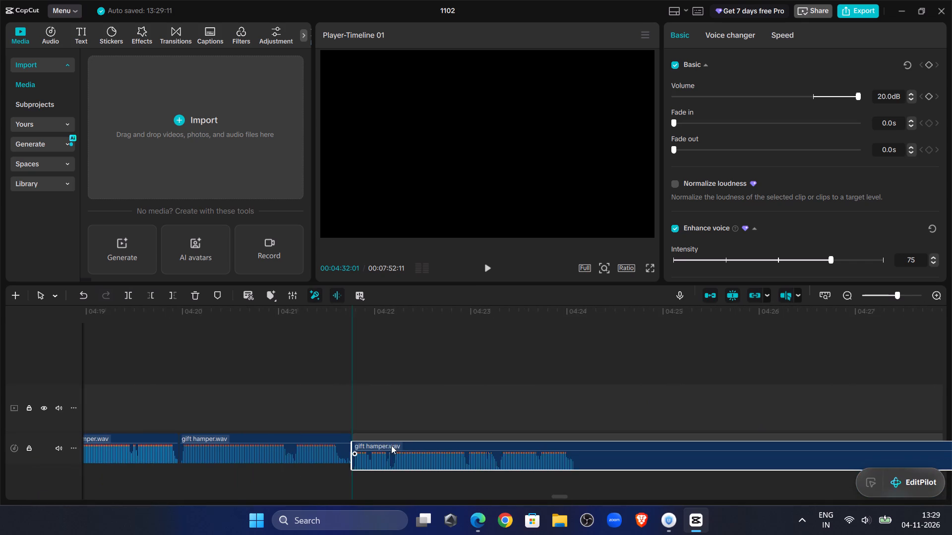
left_click_drag(391, 445, 386, 442)
Replay the audio across the new join and split the gift hamper.wav clip at about 00:04:24:22.
left_click(328, 388)
left_click(481, 272)
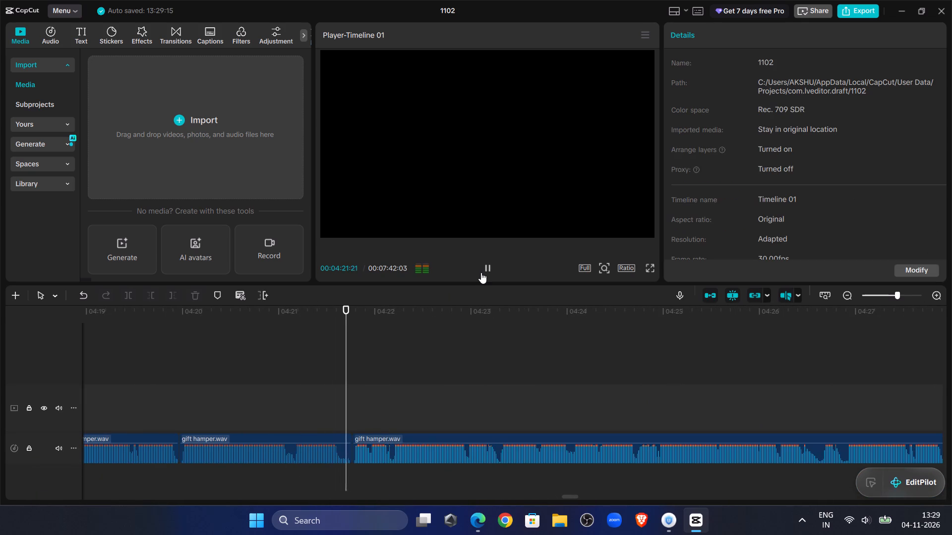
left_click(481, 380)
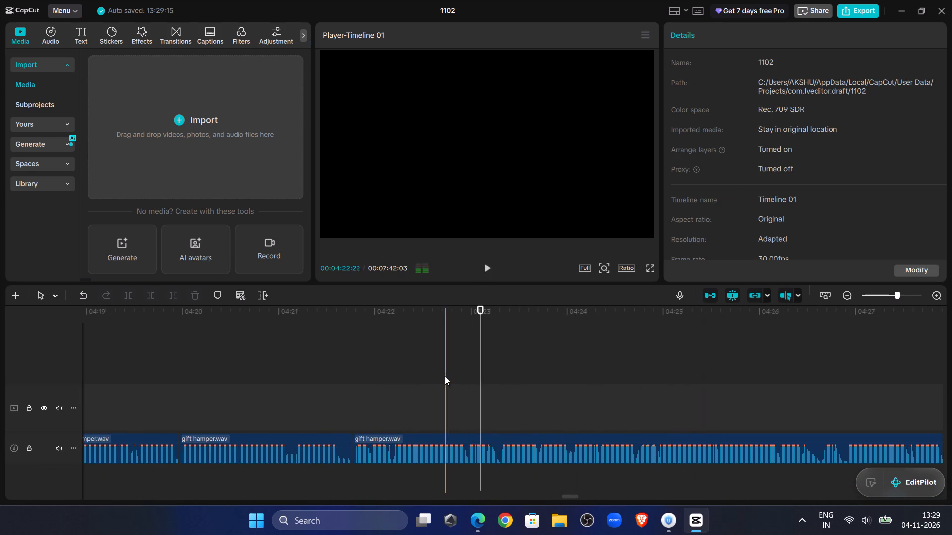
left_click(445, 376)
left_click(495, 269)
left_click(488, 273)
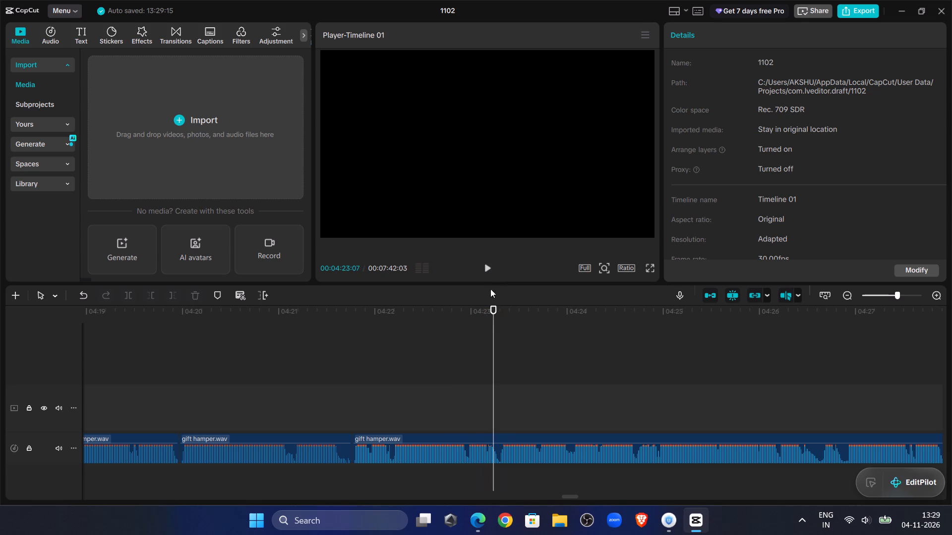
left_click(490, 275)
left_click(490, 275)
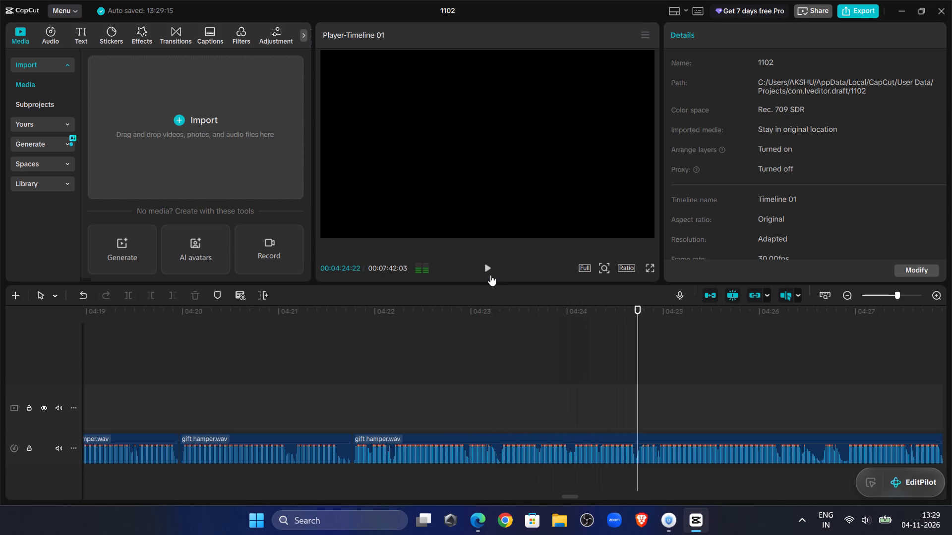
left_click(620, 451)
left_click(130, 291)
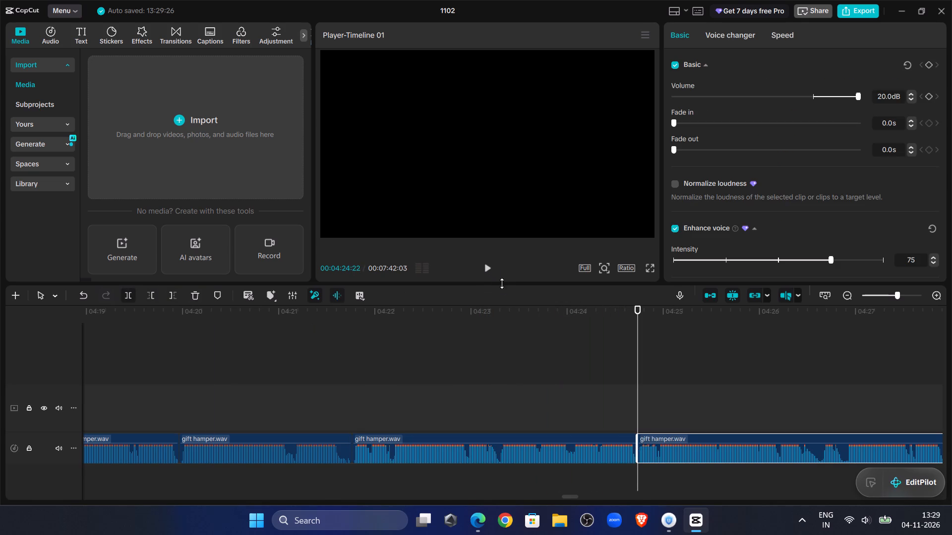
Play on from the split, trim the clip's start to just before 00:04:25, and move it back to close the gap.
double_click(489, 270)
left_click(150, 293)
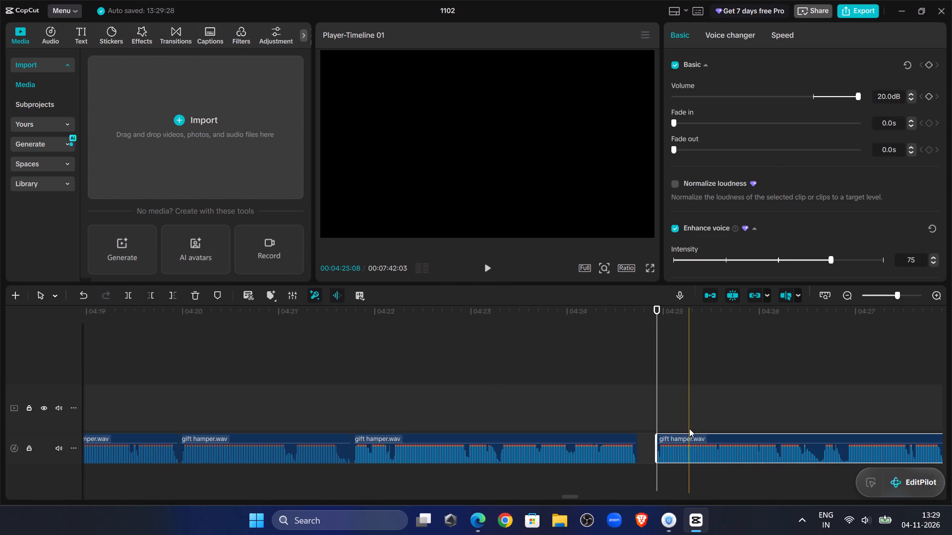
left_click_drag(675, 437, 657, 439)
Replay the audio from about 00:04:24 and split the gift hamper.wav clip at about 00:04:26:08.
left_click(579, 391)
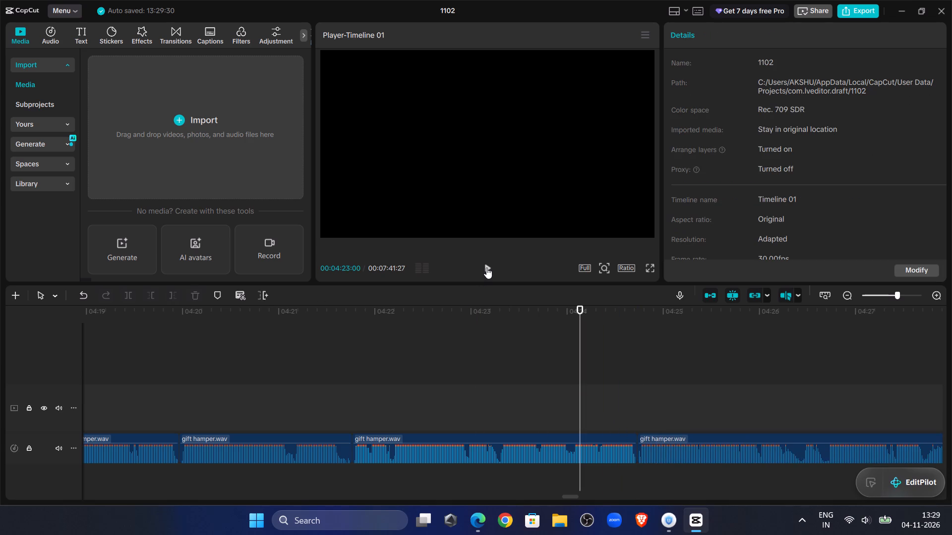
left_click(486, 267)
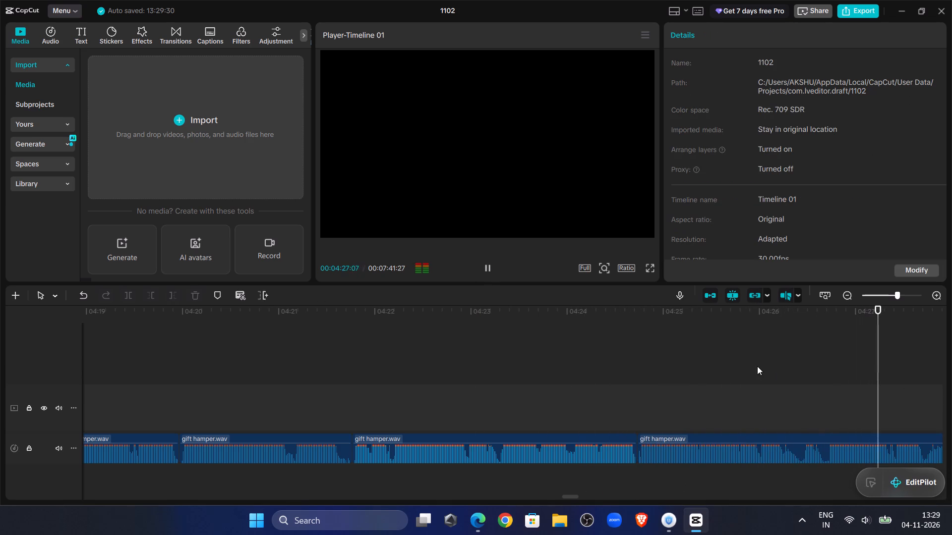
left_click(757, 366)
left_click(495, 265)
left_click(495, 265)
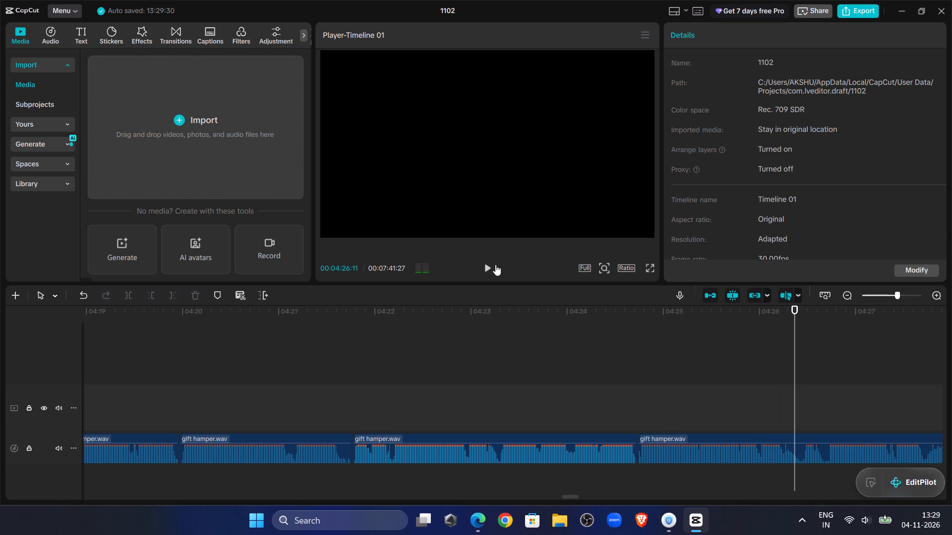
left_click(786, 398)
left_click(790, 448)
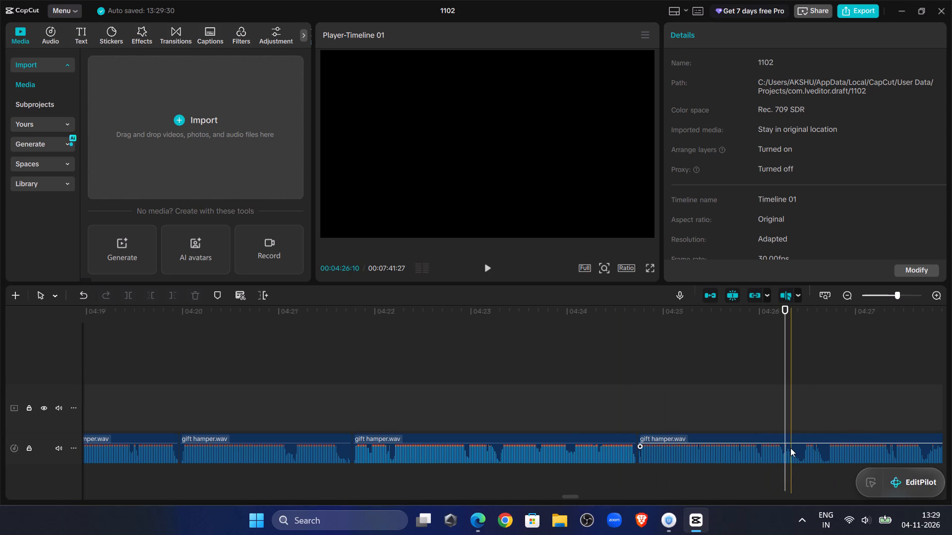
left_click(129, 293)
Play on from the split, trim away the part of the new clip before 00:04:26:13, and close the gap.
left_click(485, 271)
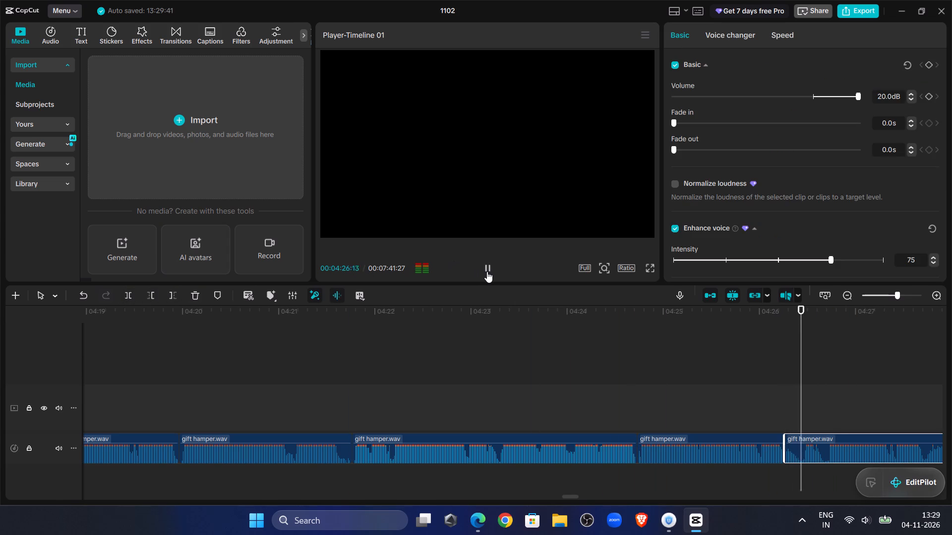
left_click(487, 271)
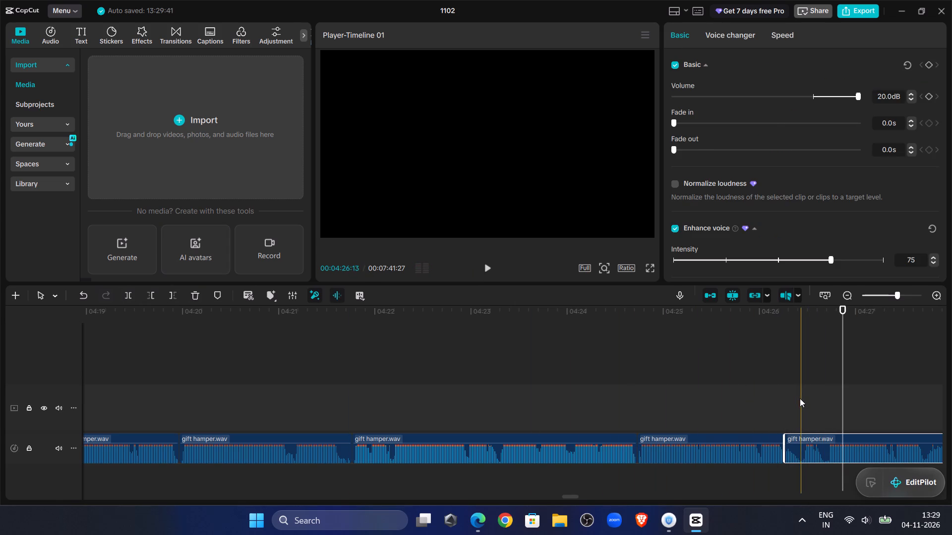
left_click(800, 398)
left_click(804, 446)
left_click(156, 292)
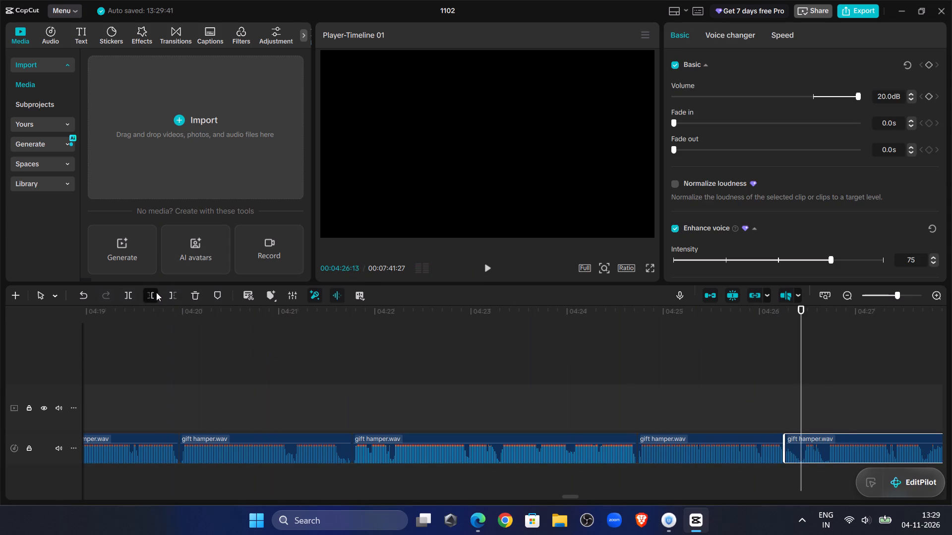
left_click_drag(824, 437, 811, 441)
Replay the audio across the last join and split the gift hamper.wav clip at about 00:04:27:17.
left_click(695, 372)
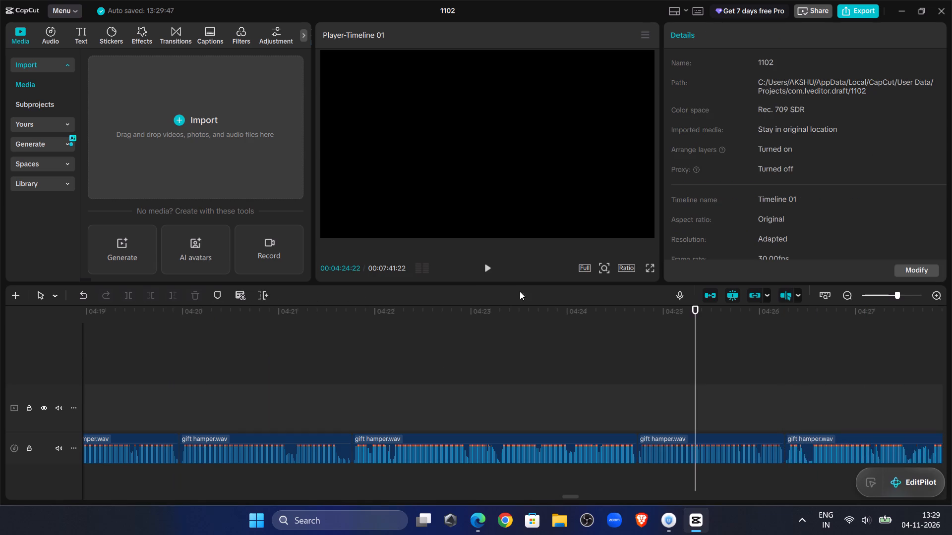
left_click(488, 273)
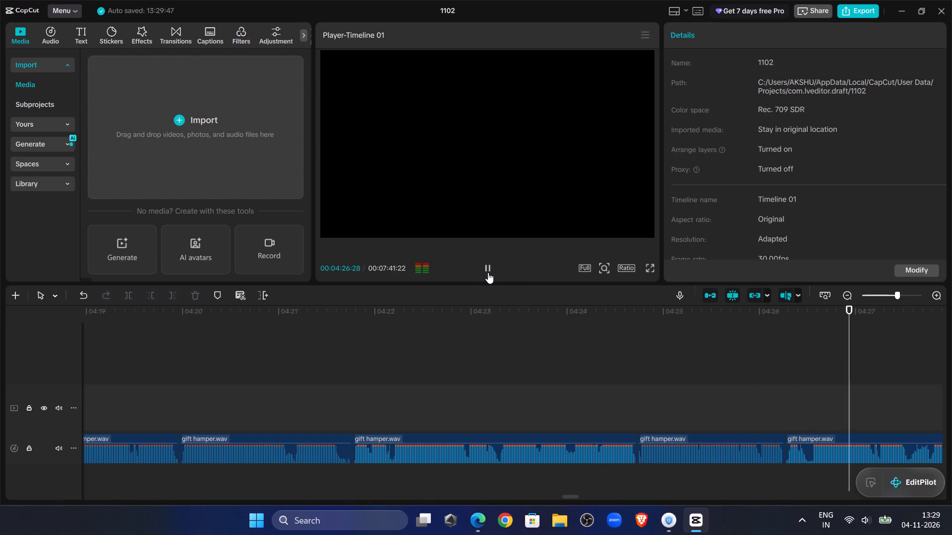
left_click(488, 272)
left_click(841, 438)
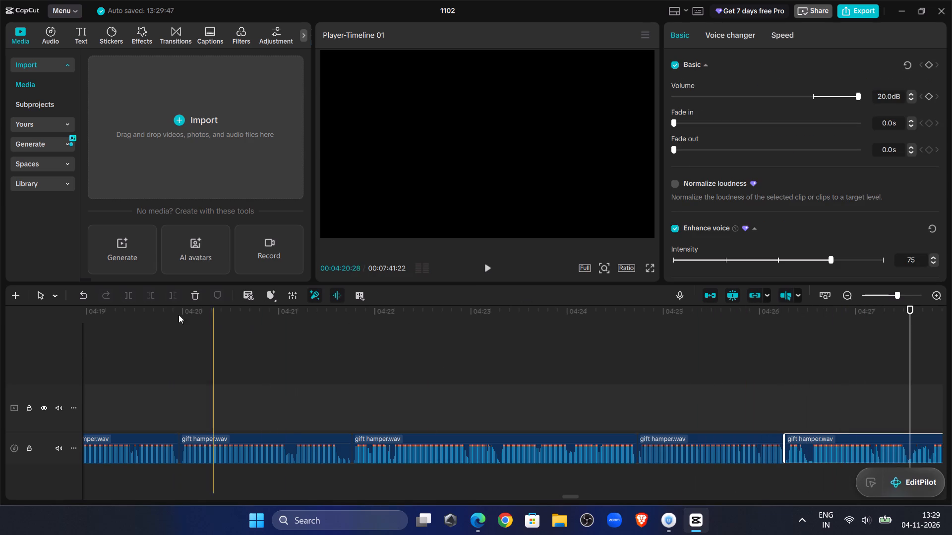
left_click(124, 291)
Audition from the split, trim away the part of the new clip before 00:04:27:23, and close the gap.
left_click(503, 256)
left_click_drag(493, 261, 493, 266)
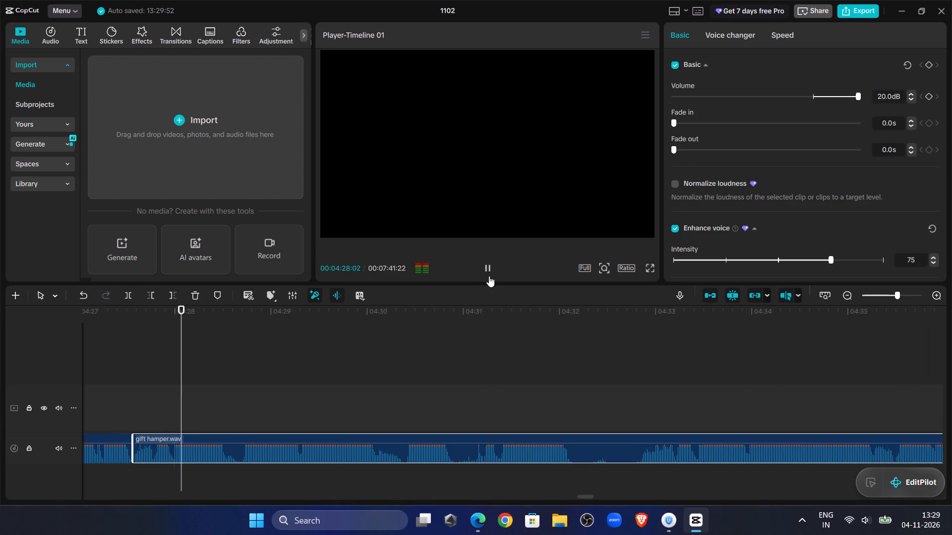
left_click(146, 367)
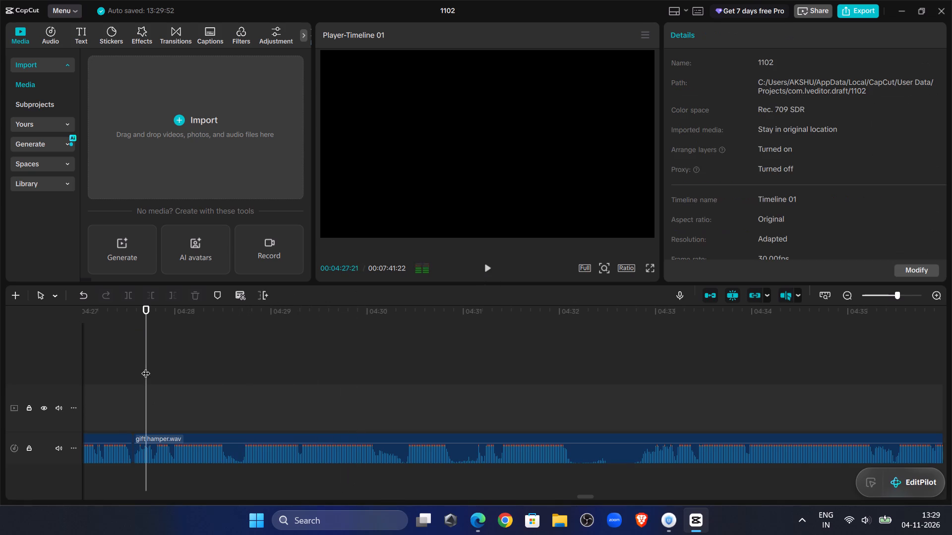
double_click(490, 265)
left_click_drag(158, 383, 155, 384)
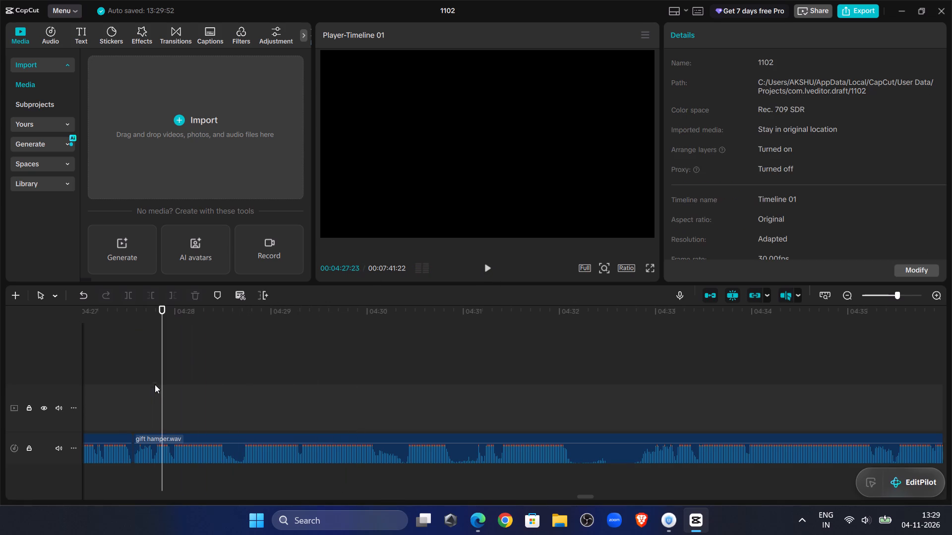
left_click_drag(155, 384, 155, 390)
left_click(153, 388)
left_click(165, 440)
left_click(150, 300)
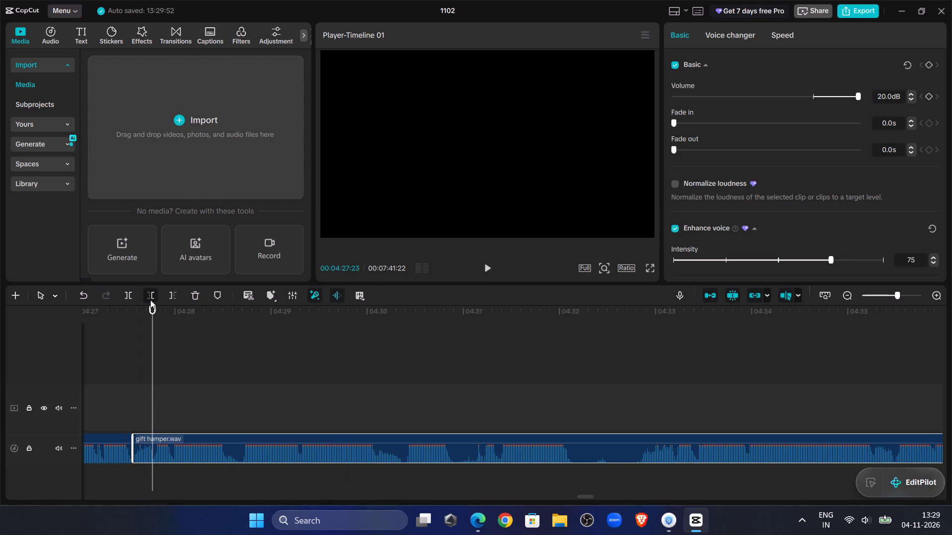
left_click_drag(173, 440, 155, 439)
Replay the audio across the new join and split the gift hamper.wav clip at 00:04:28:12.
left_click(117, 356)
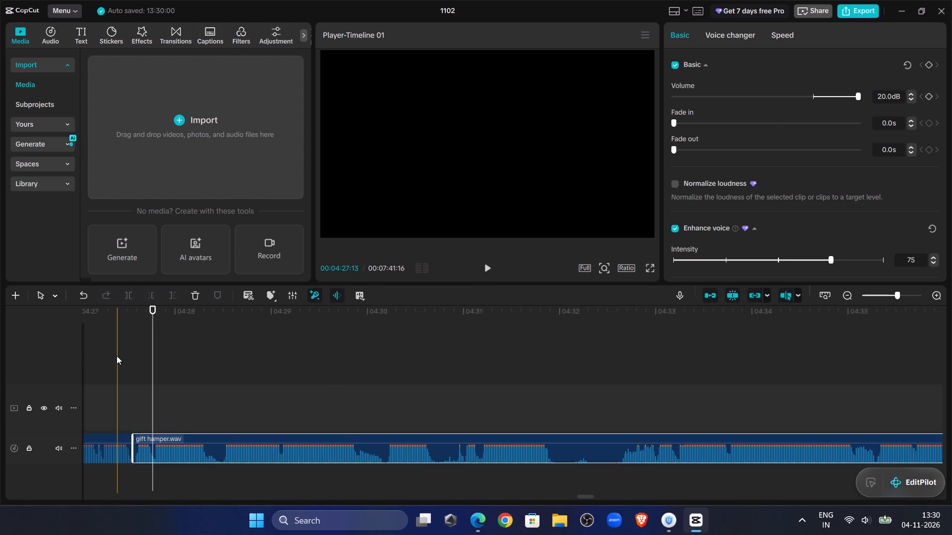
left_click(491, 274)
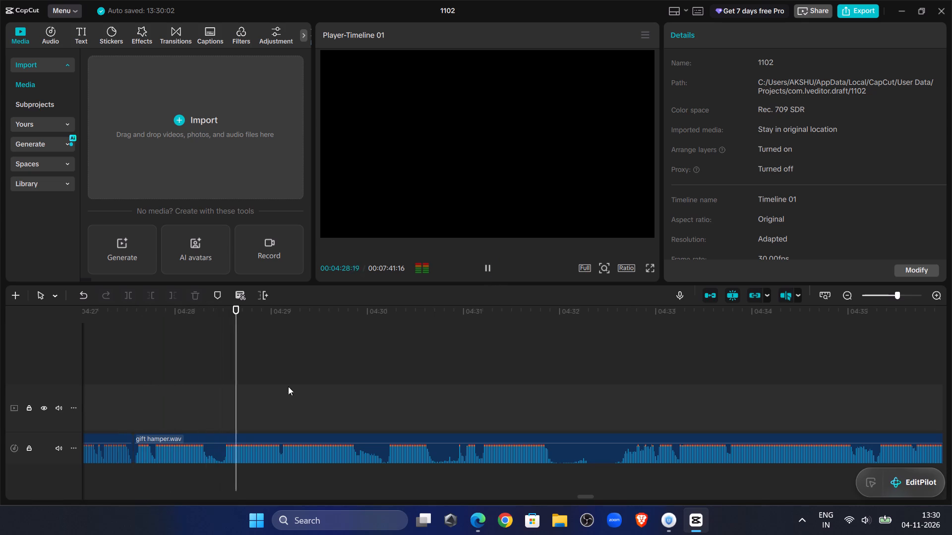
left_click(169, 384)
double_click(486, 263)
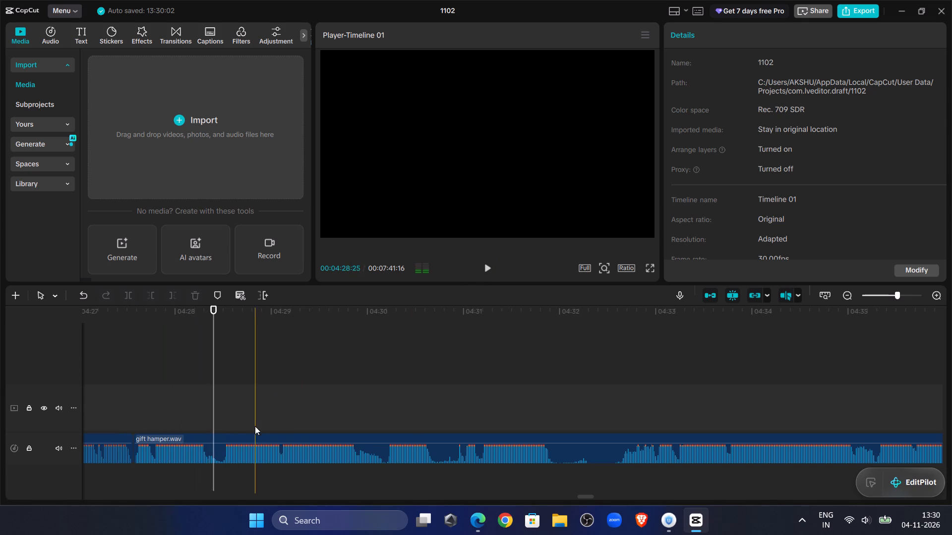
left_click(204, 451)
left_click(120, 296)
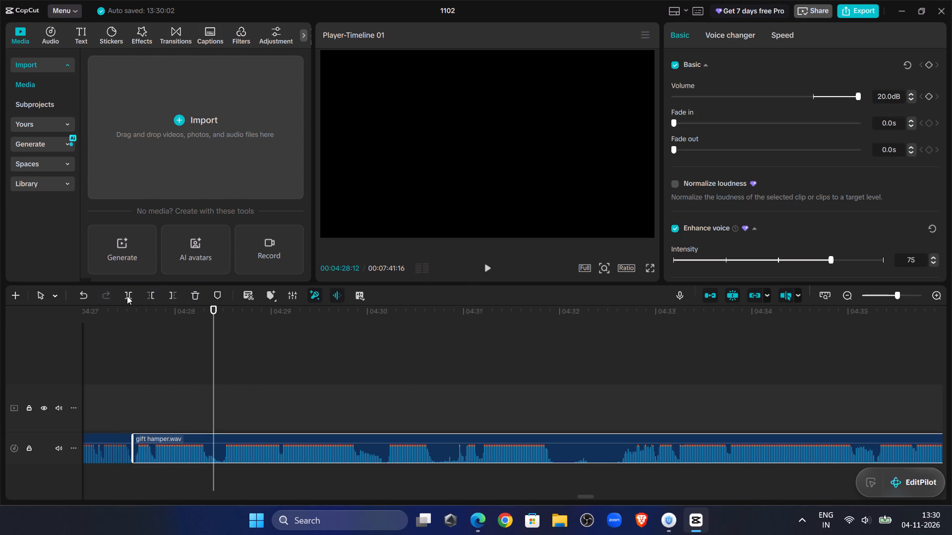
left_click(127, 296)
Play on from the split, trim away the part of the new clip before 00:04:28:15, and close the gap.
double_click(486, 266)
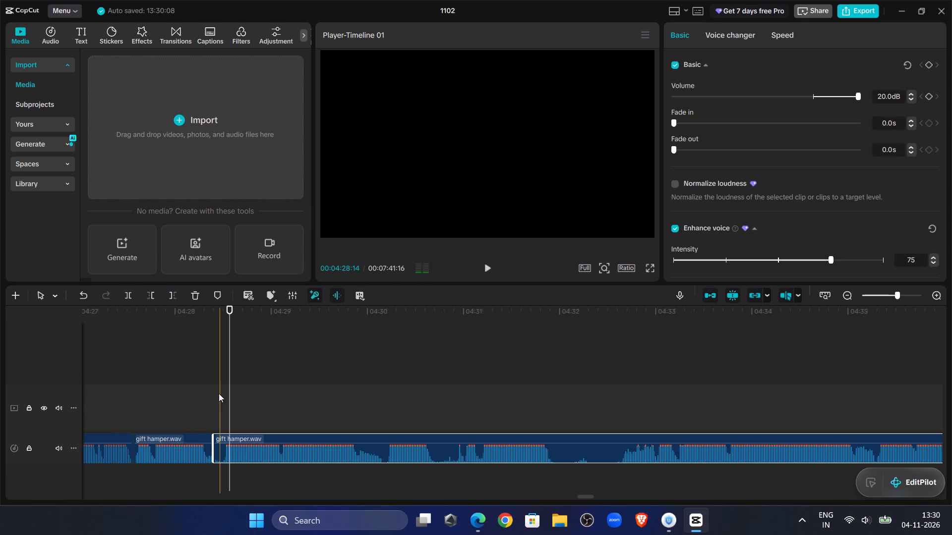
left_click_drag(231, 400, 222, 400)
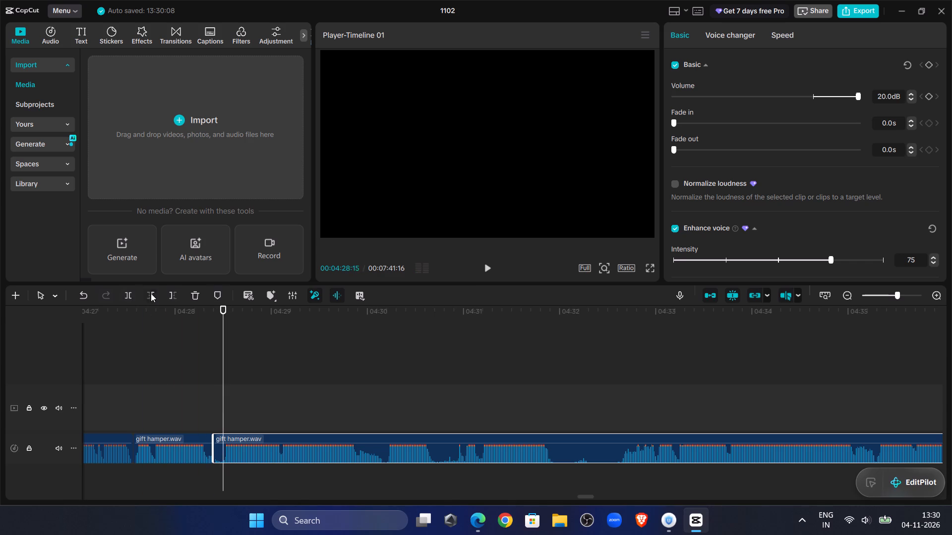
left_click(151, 293)
left_click_drag(236, 435, 228, 435)
left_click(161, 367)
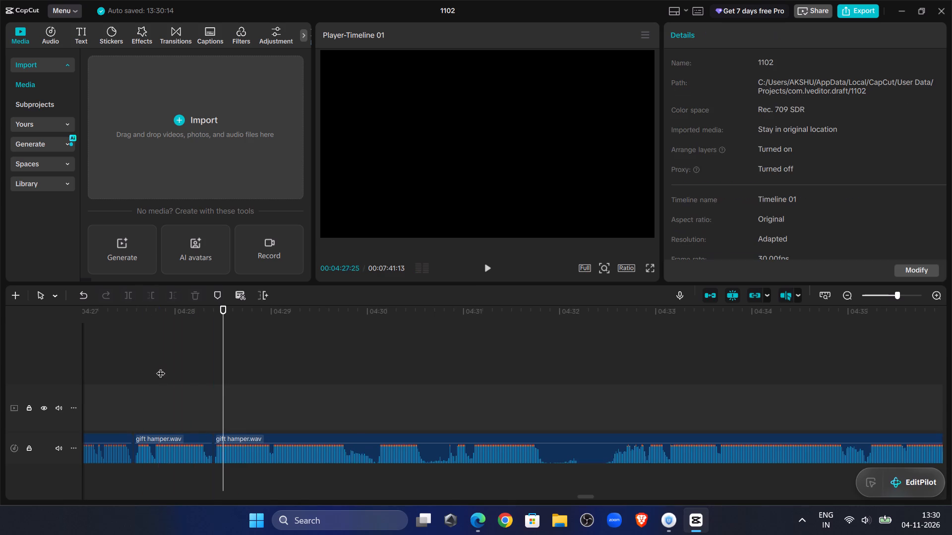
Replay the audio across the last join and split the gift hamper.wav clip at about 00:04:29:25.
left_click(486, 263)
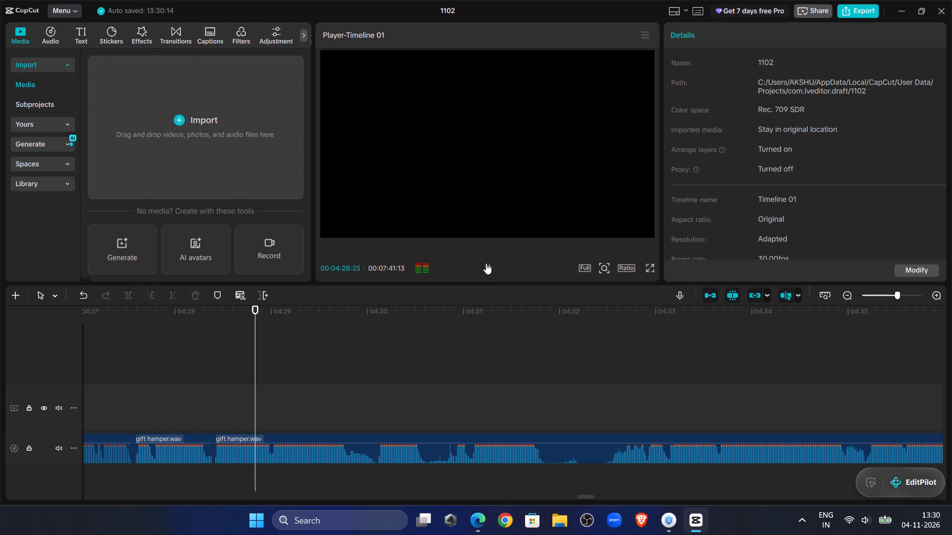
left_click(486, 263)
left_click(360, 438)
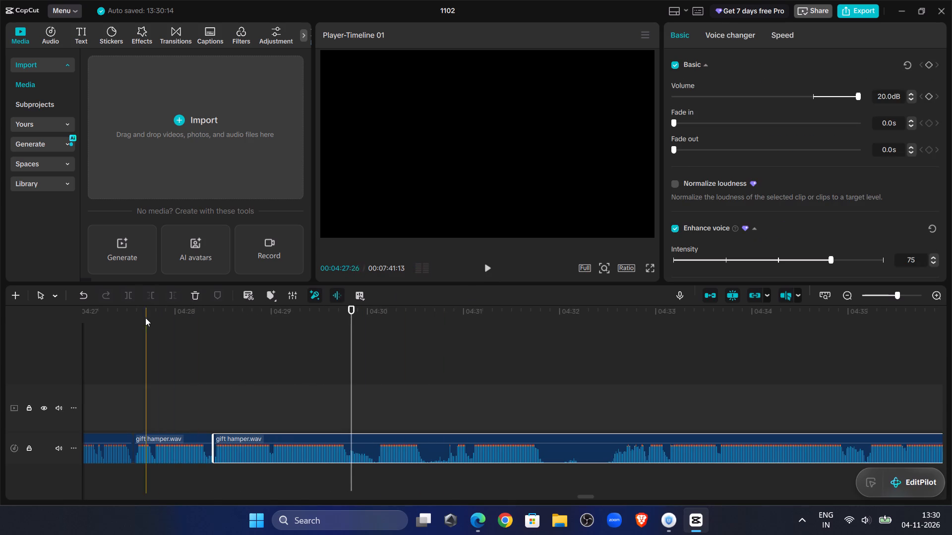
left_click(125, 293)
Play on from the split, trim away the part of the new clip before 00:04:35:06, and close the gap.
left_click(490, 274)
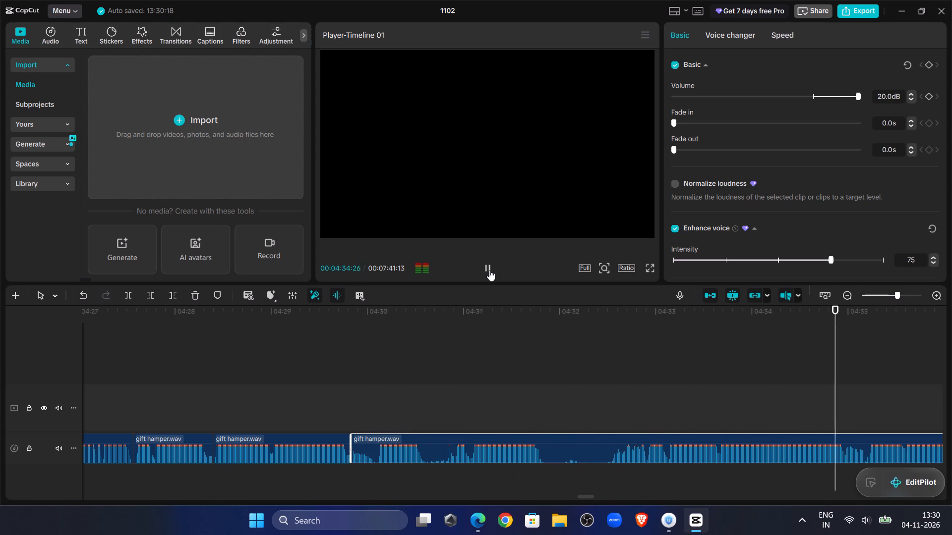
left_click(489, 270)
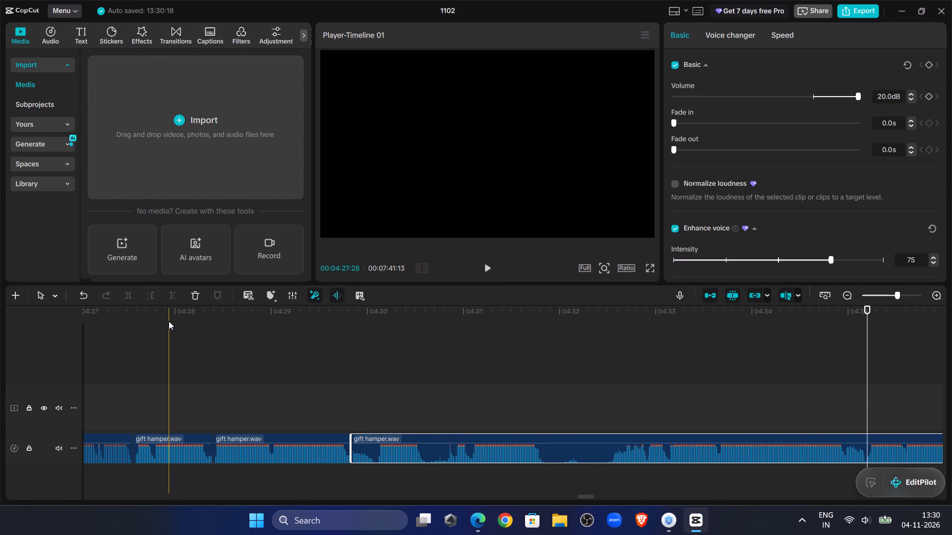
left_click(151, 296)
left_click_drag(895, 436, 392, 456)
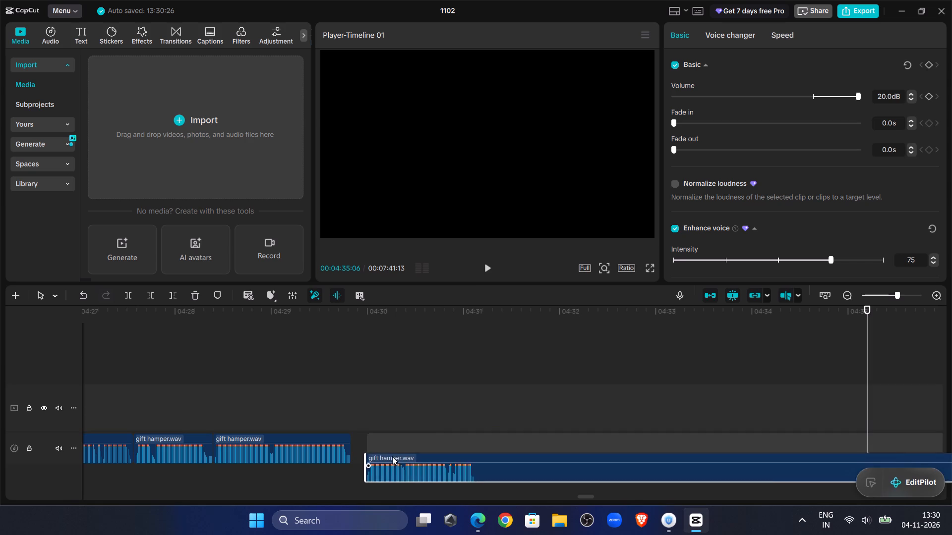
left_click_drag(392, 456, 381, 451)
Replay the audio around the new join and beyond, and split the gift hamper.wav clip at about 00:04:31:05.
left_click(323, 370)
left_click(494, 266)
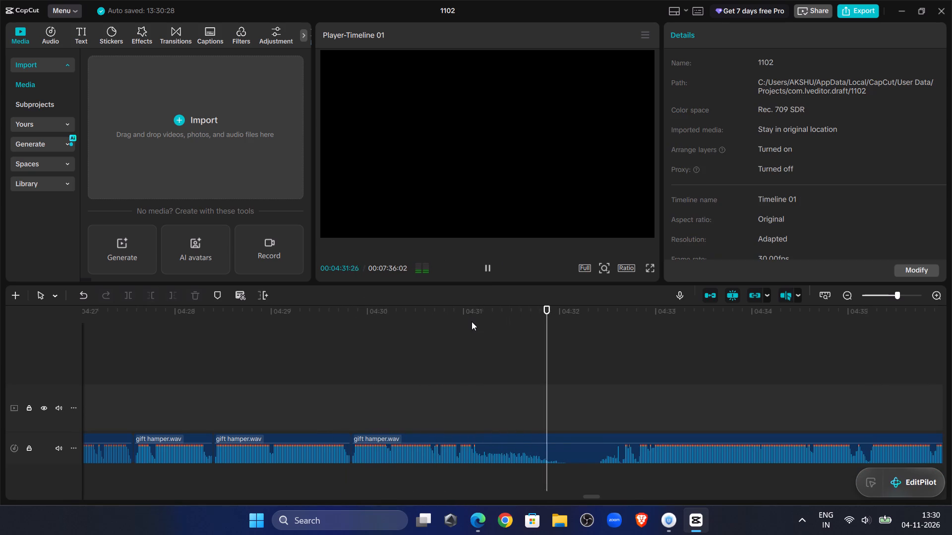
left_click(399, 372)
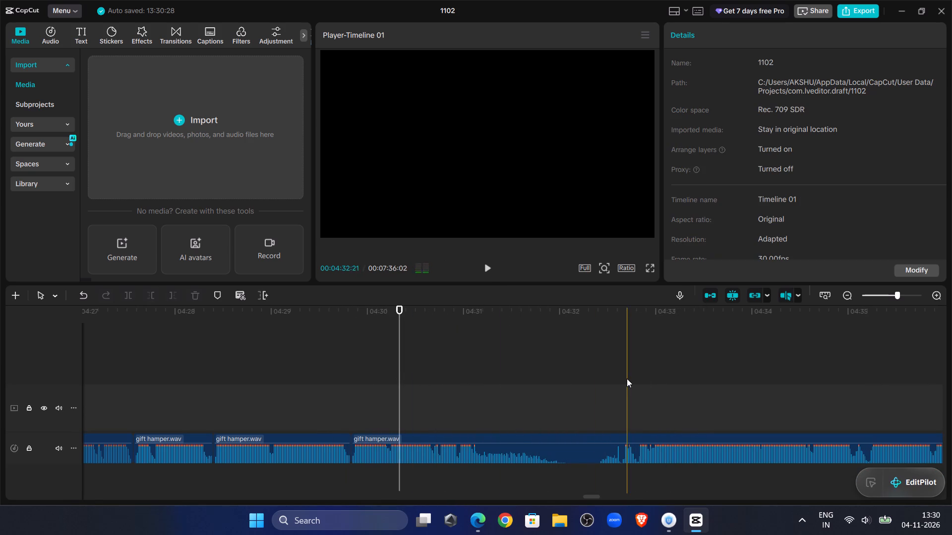
left_click(635, 378)
left_click(494, 272)
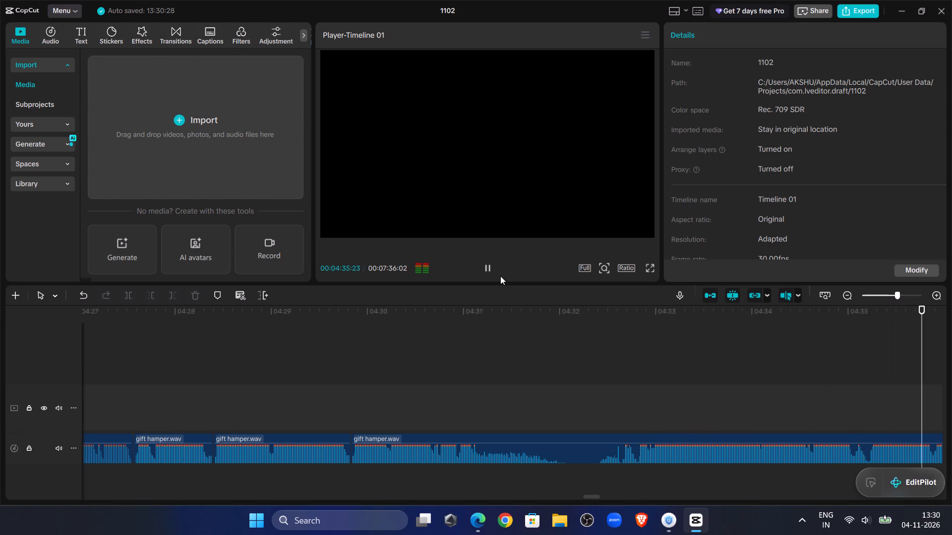
left_click(157, 379)
left_click_drag(157, 379, 27, 375)
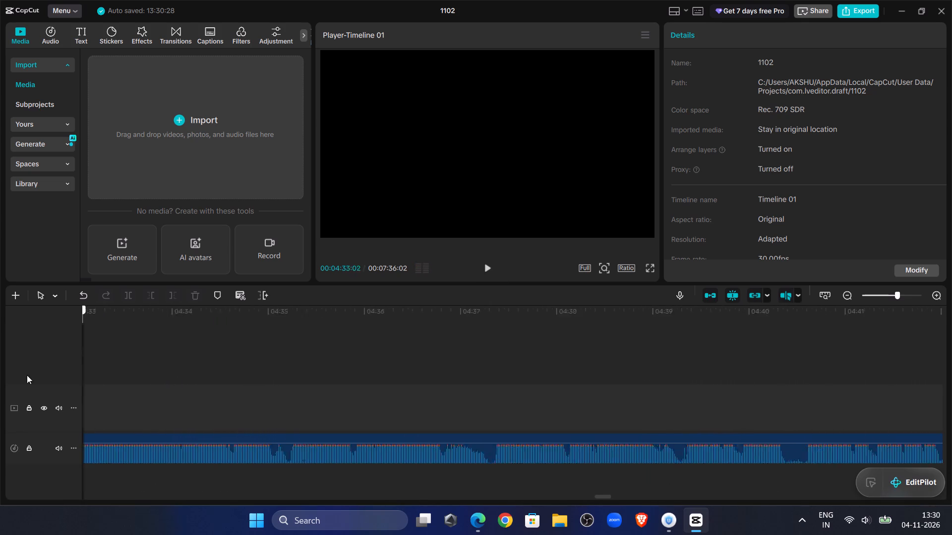
left_click_drag(27, 375, 535, 409)
left_click(484, 268)
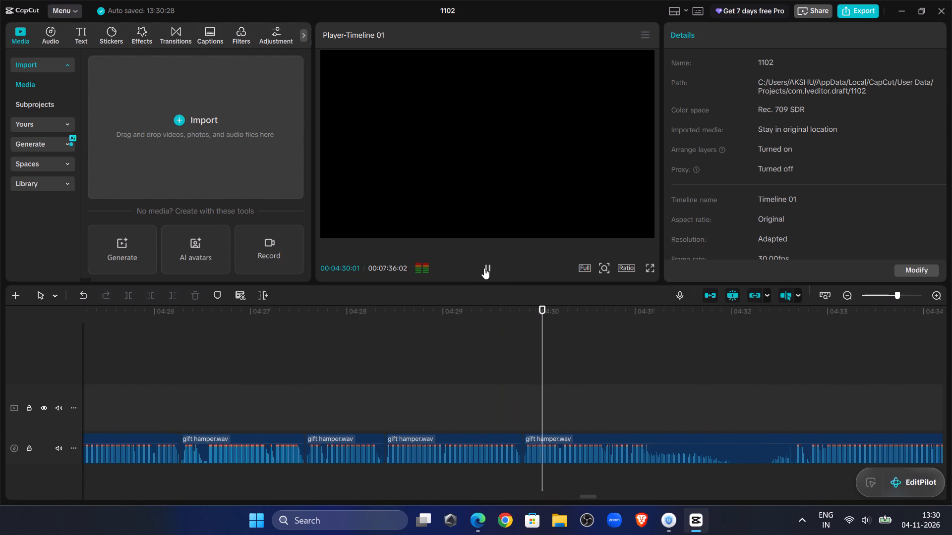
left_click(484, 268)
left_click(588, 439)
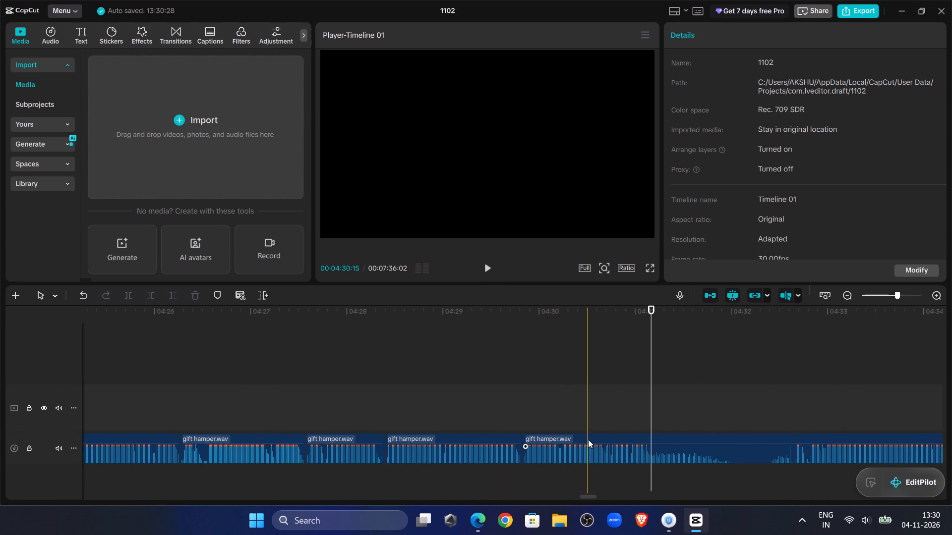
left_click(122, 295)
Audition the audio beyond the split, trim away the part of the new clip before 00:04:37:10, and close the gap.
left_click_drag(653, 312, 739, 341)
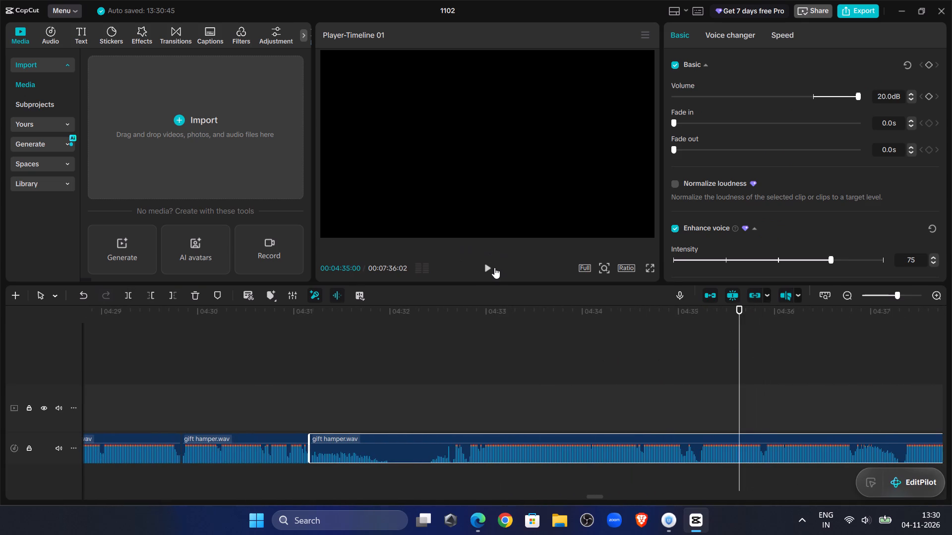
left_click(495, 267)
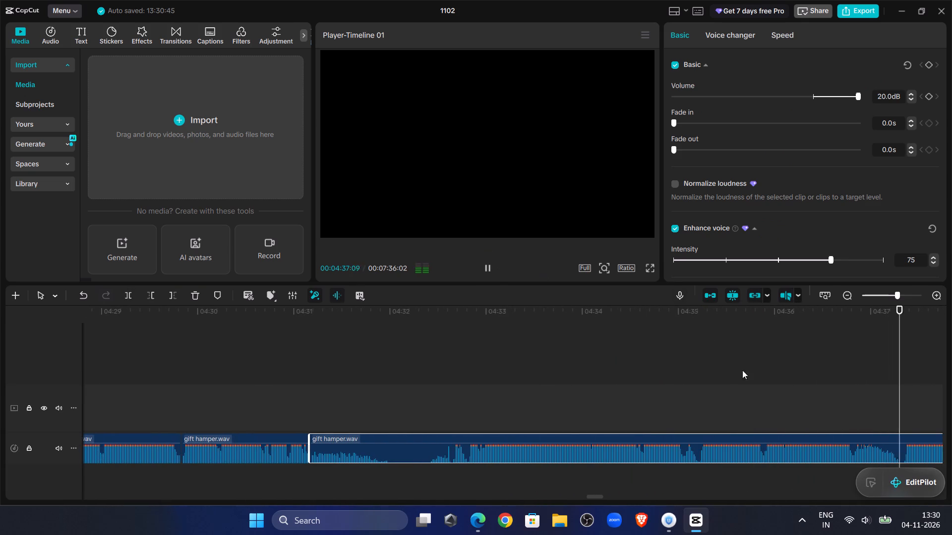
left_click(847, 357)
left_click_drag(847, 357, 29, 374)
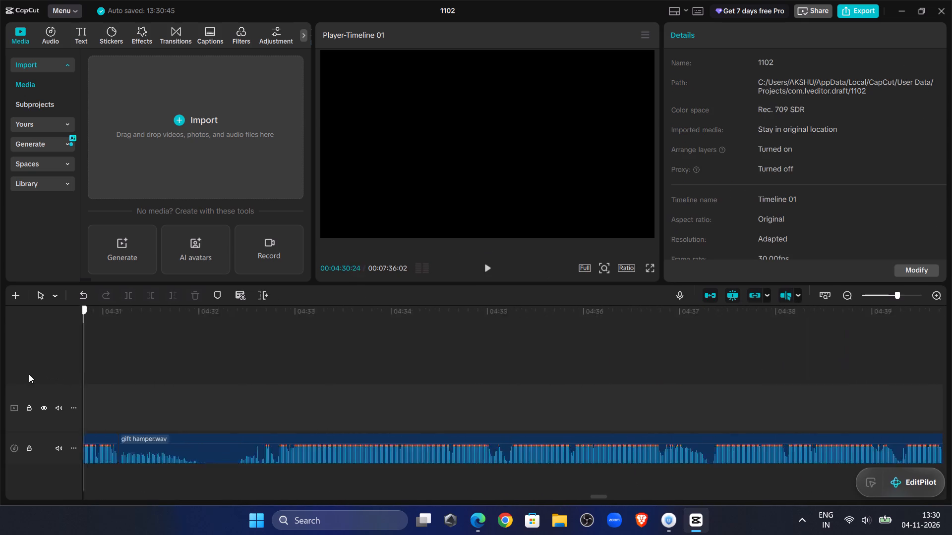
left_click_drag(29, 374, 625, 398)
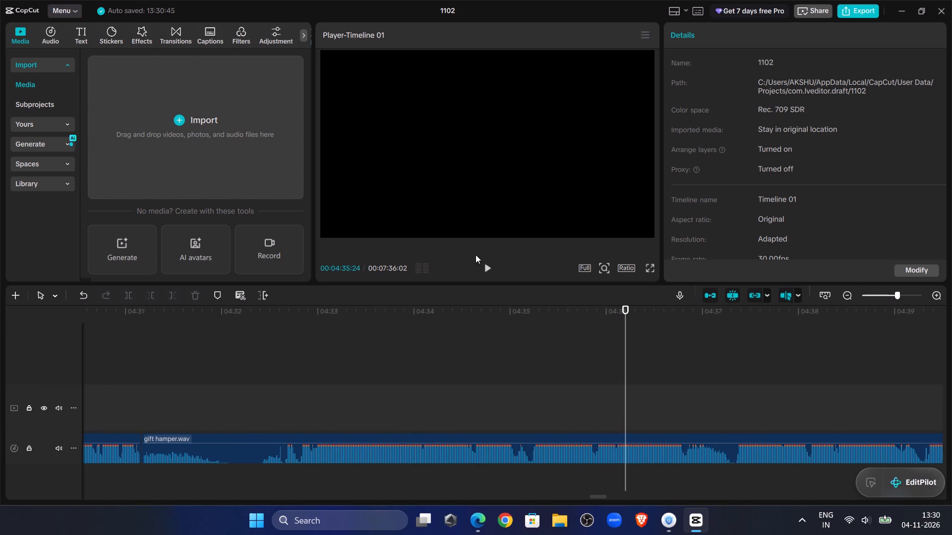
left_click(495, 271)
left_click(496, 272)
double_click(496, 272)
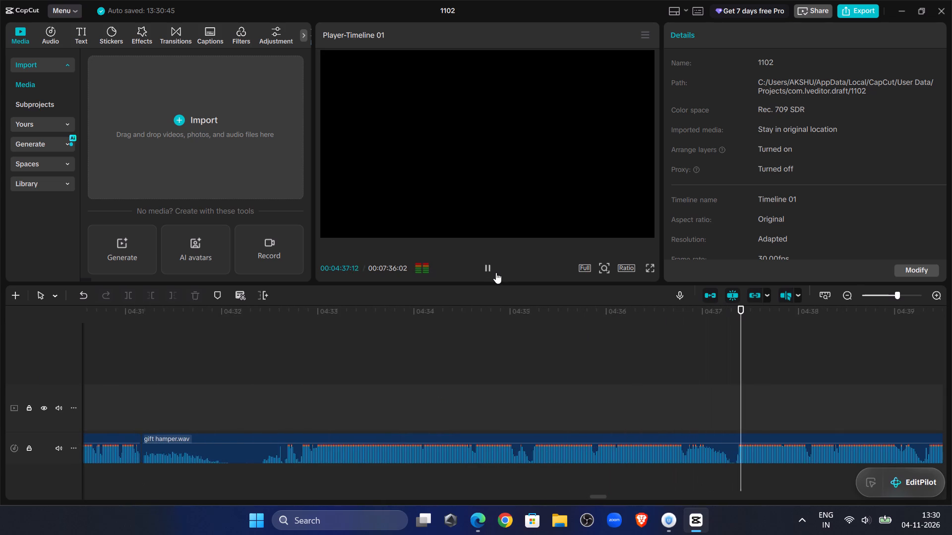
left_click(735, 360)
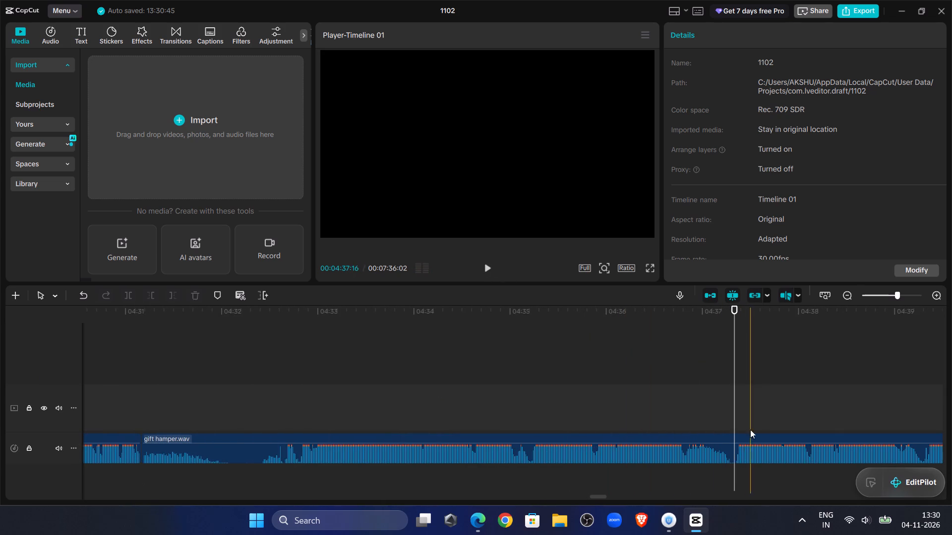
left_click(744, 442)
left_click(157, 295)
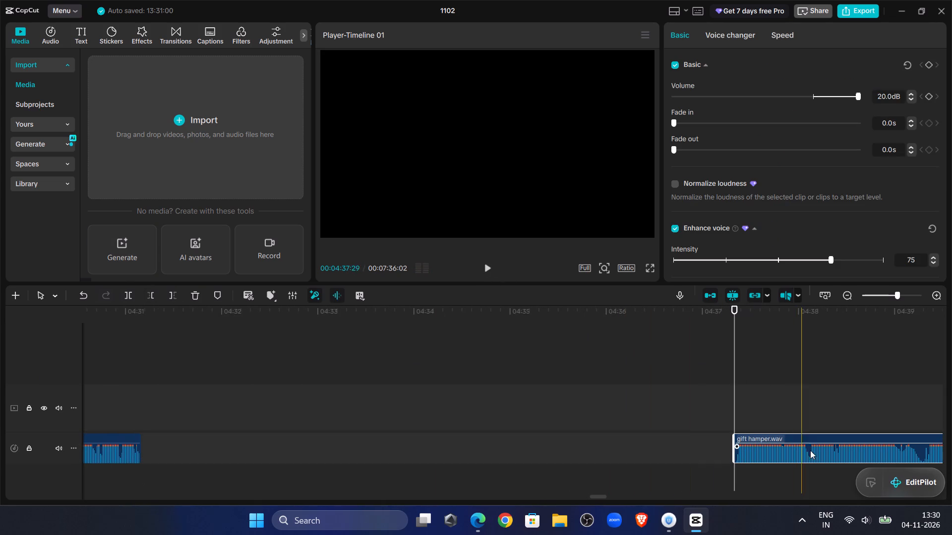
left_click_drag(809, 437, 576, 462)
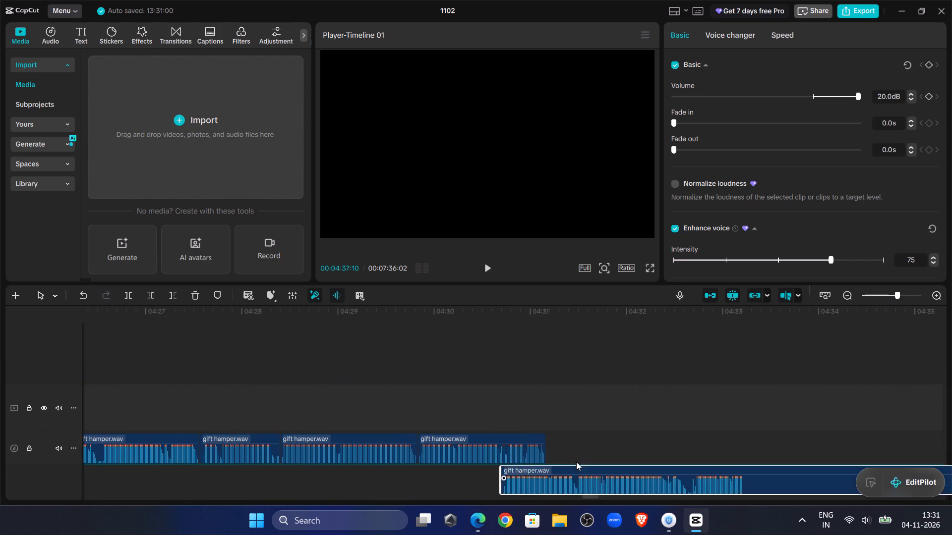
left_click_drag(576, 462, 618, 445)
Replay the audio across the new join and split the gift hamper.wav clip at 00:04:32:29.
left_click(442, 366)
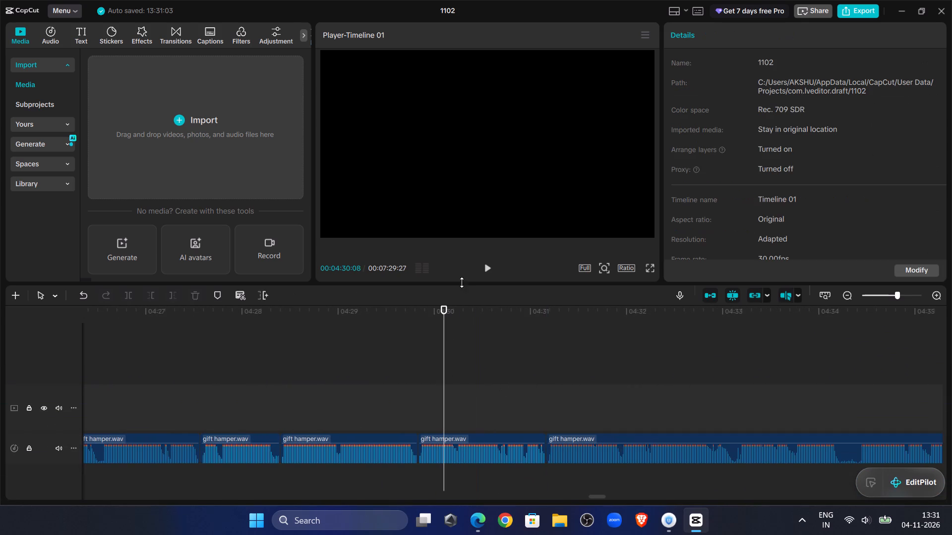
left_click(488, 269)
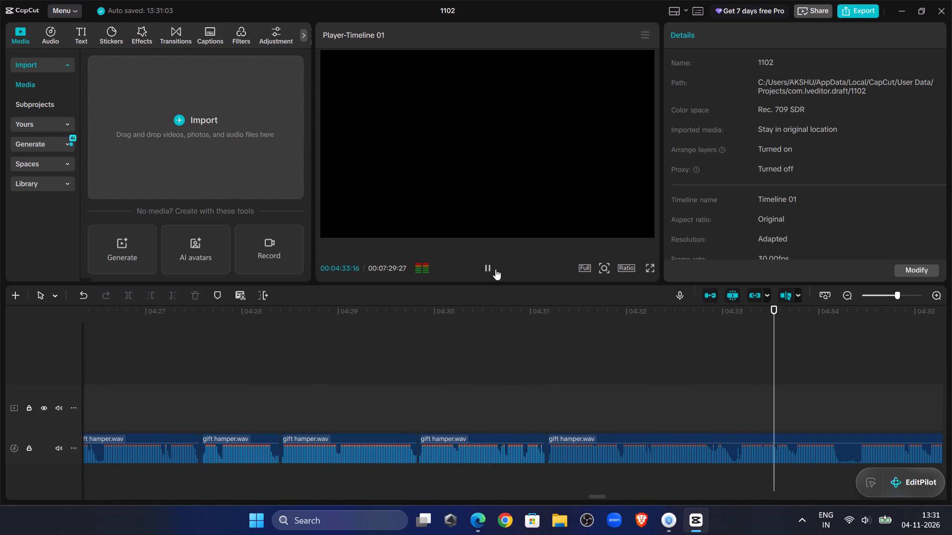
left_click(663, 407)
left_click(496, 270)
left_click(494, 269)
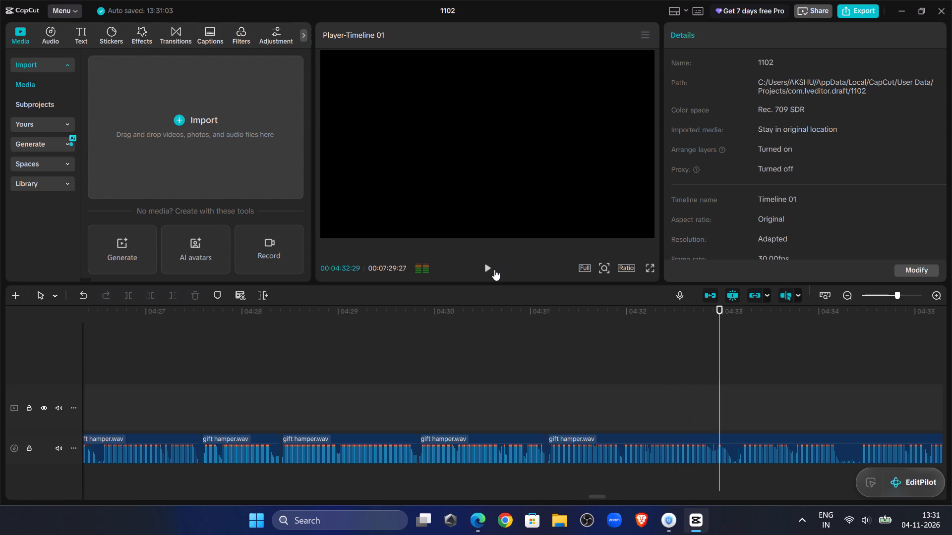
left_click(699, 463)
left_click(126, 293)
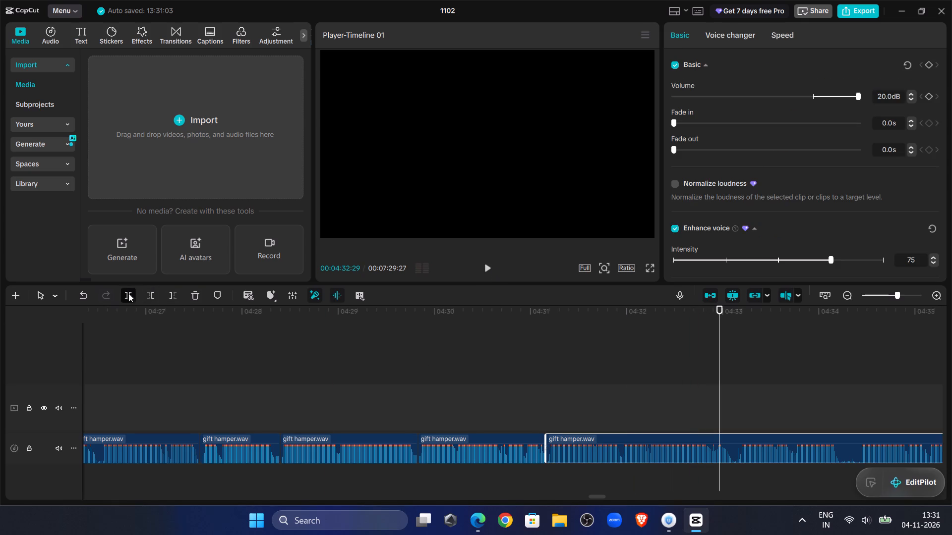
Play on from the split, trim away the part of the new clip before 00:04:33:05, and close the gap.
double_click(486, 266)
left_click_drag(744, 362, 737, 372)
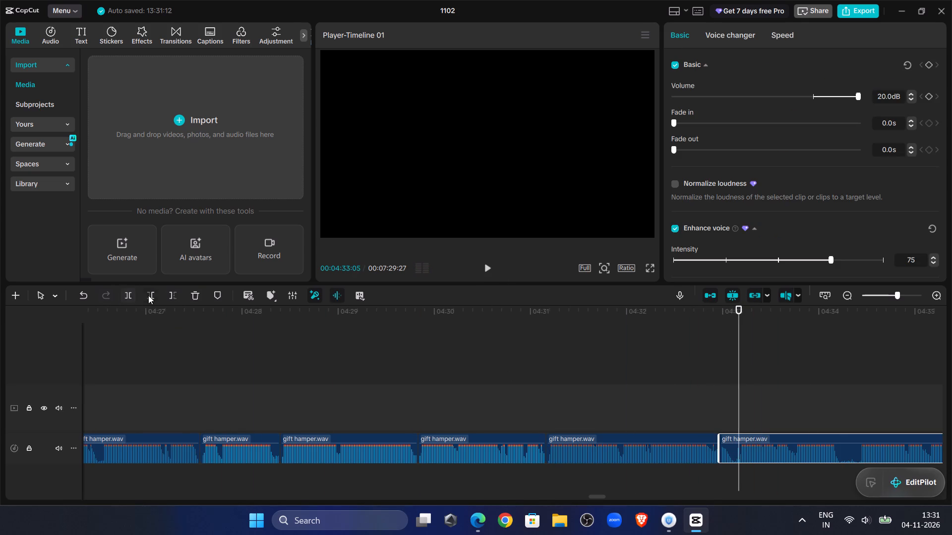
left_click(148, 295)
left_click_drag(747, 436, 727, 441)
Replay the audio across the new join and split the gift hamper.wav clip at 00:04:34:00.
left_click(640, 362)
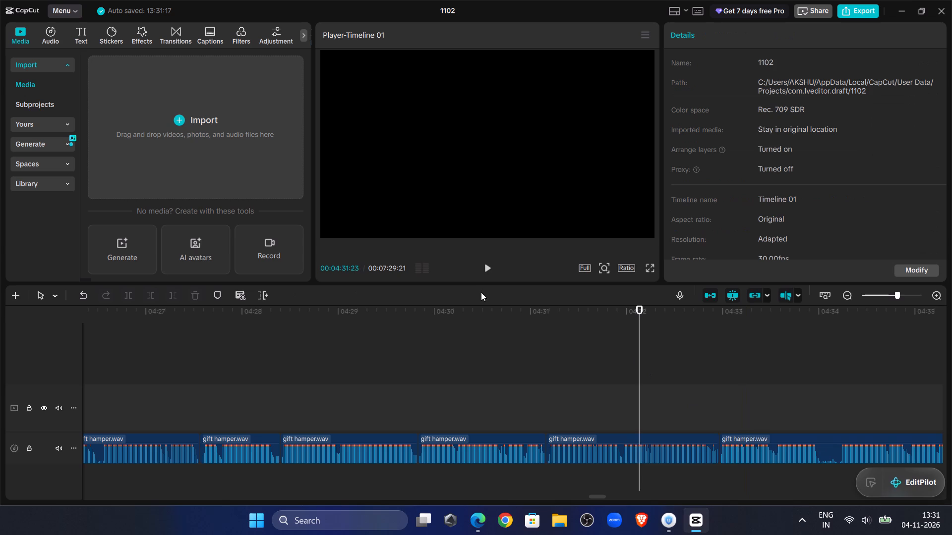
left_click(485, 269)
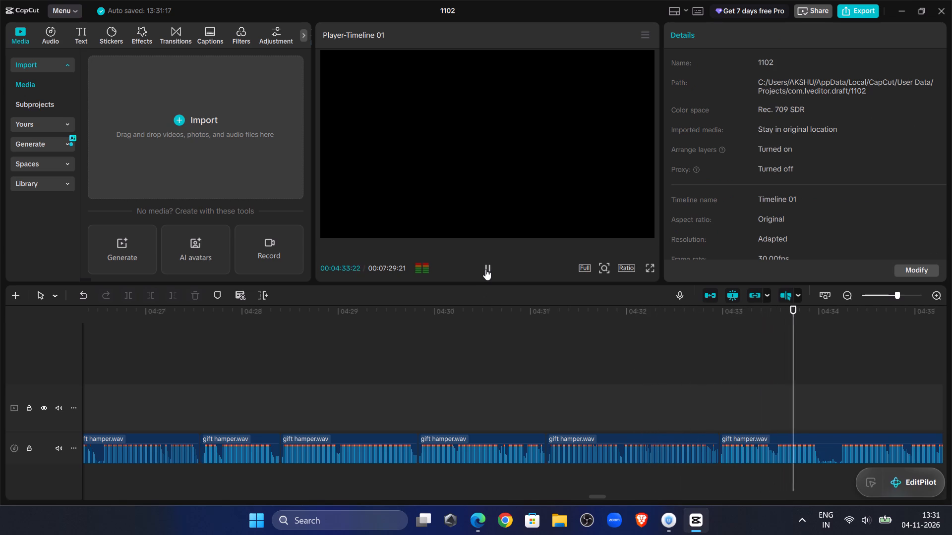
double_click(821, 410)
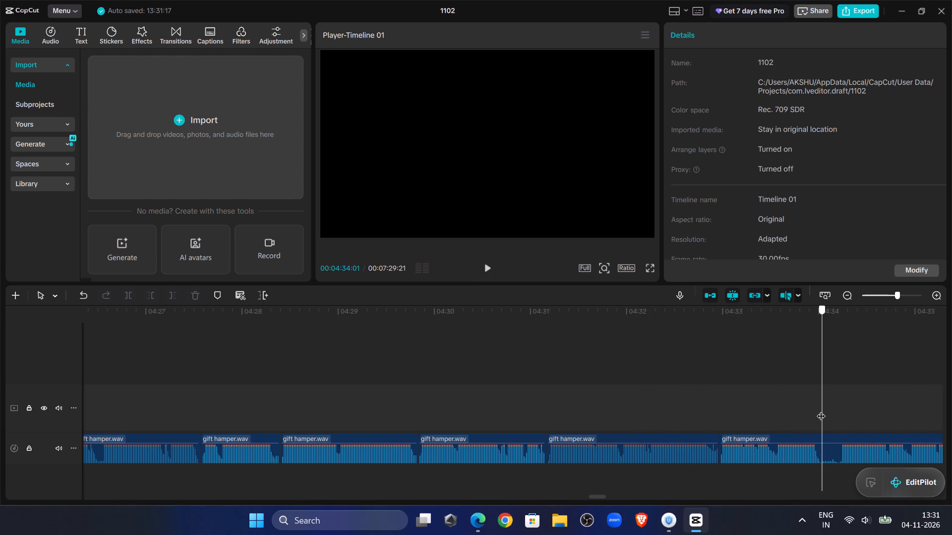
left_click(821, 448)
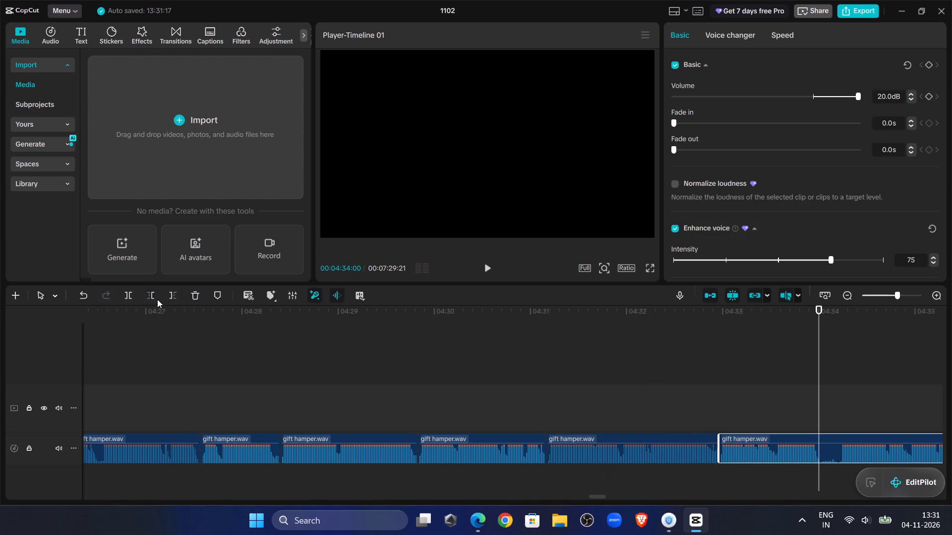
left_click(130, 293)
Play on from the split, trim away the part of the new clip before about 00:04:34:06, and close the gap.
double_click(491, 265)
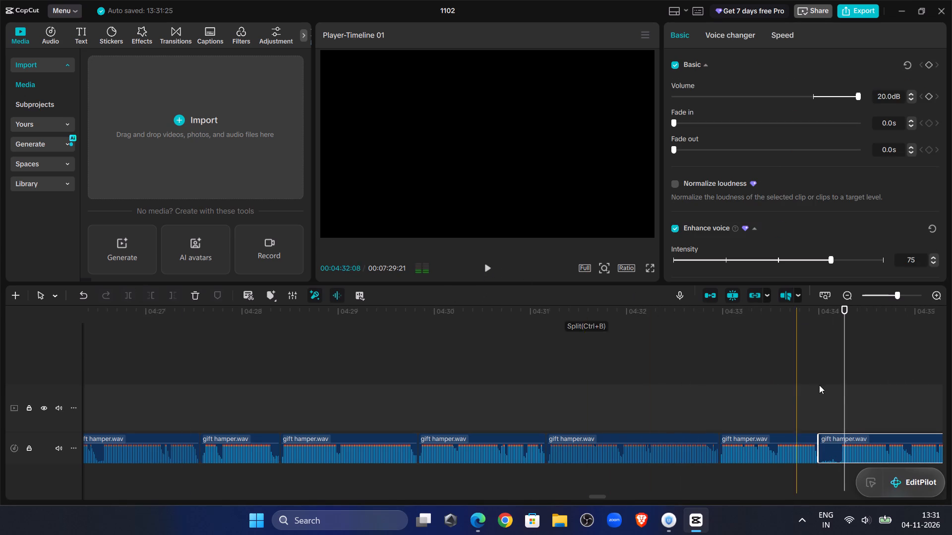
left_click_drag(844, 391, 839, 396)
left_click(155, 292)
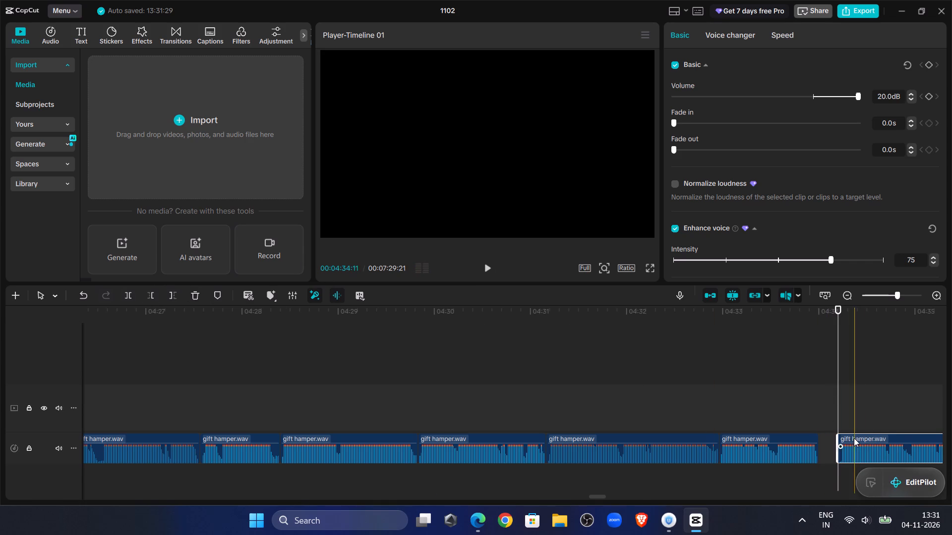
left_click_drag(854, 438, 835, 442)
Replay the audio across the new join and split the gift hamper.wav clip at 00:04:35:13, at the end of the phrase.
left_click(665, 371)
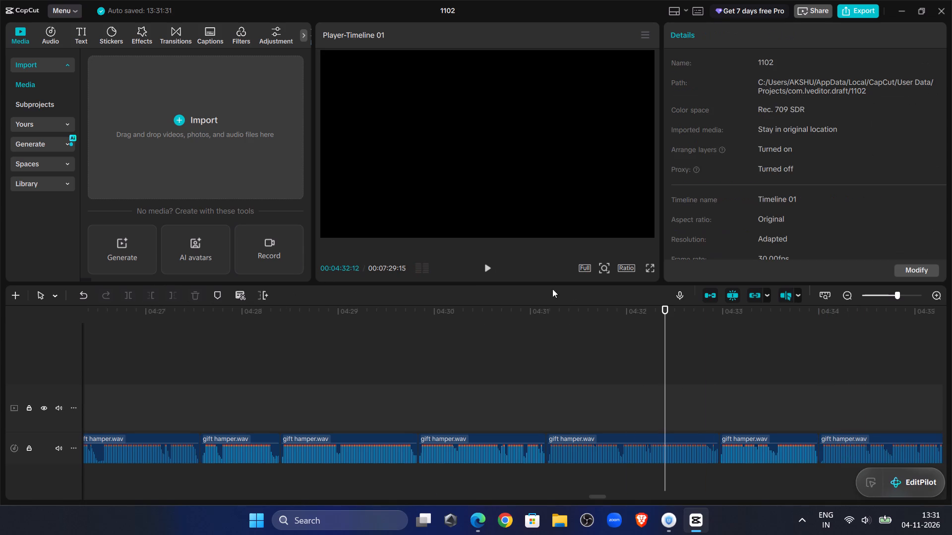
left_click(477, 272)
left_click(477, 267)
left_click(482, 269)
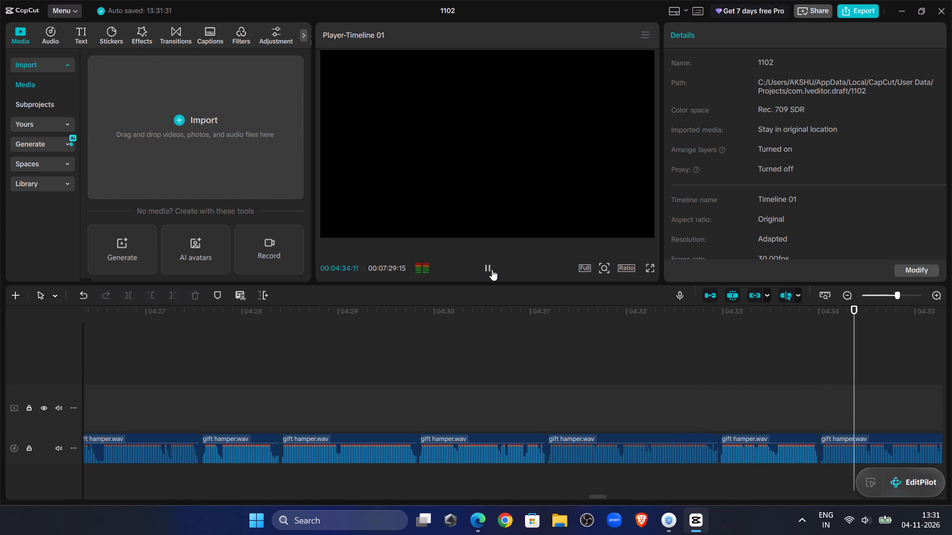
left_click(492, 269)
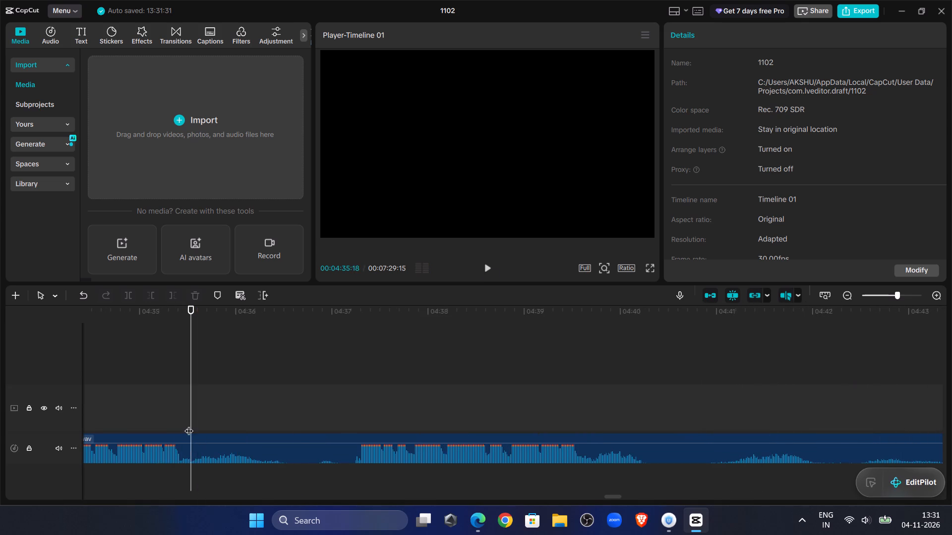
left_click_drag(189, 425, 180, 426)
left_click(186, 446)
left_click(129, 290)
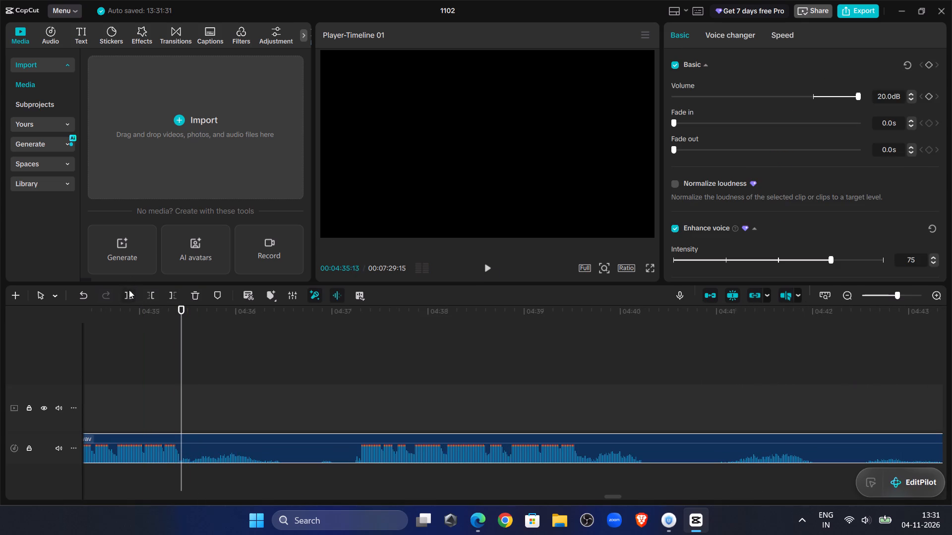
Play on from the split, trim away the part of the new clip before about 00:04:46:25, and close the gap.
left_click(357, 375)
left_click(492, 265)
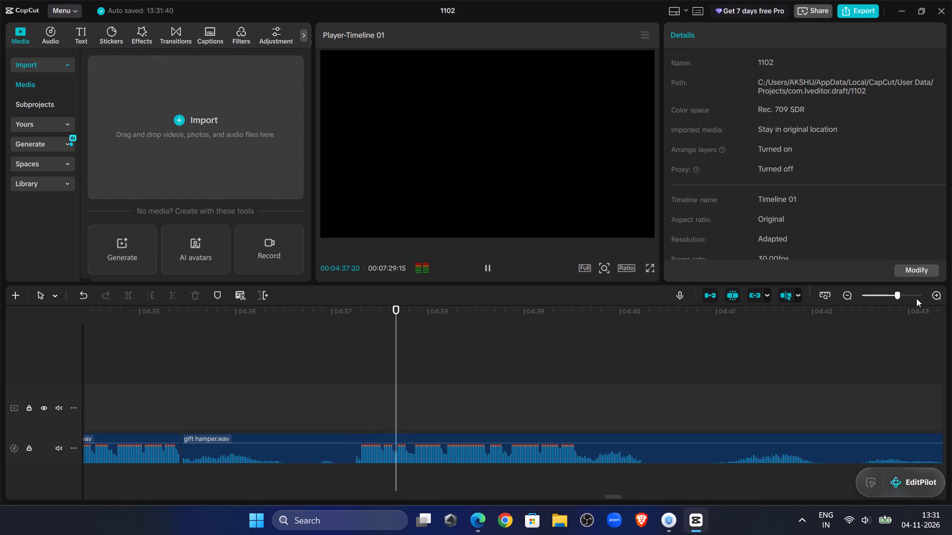
left_click(895, 297)
left_click(892, 292)
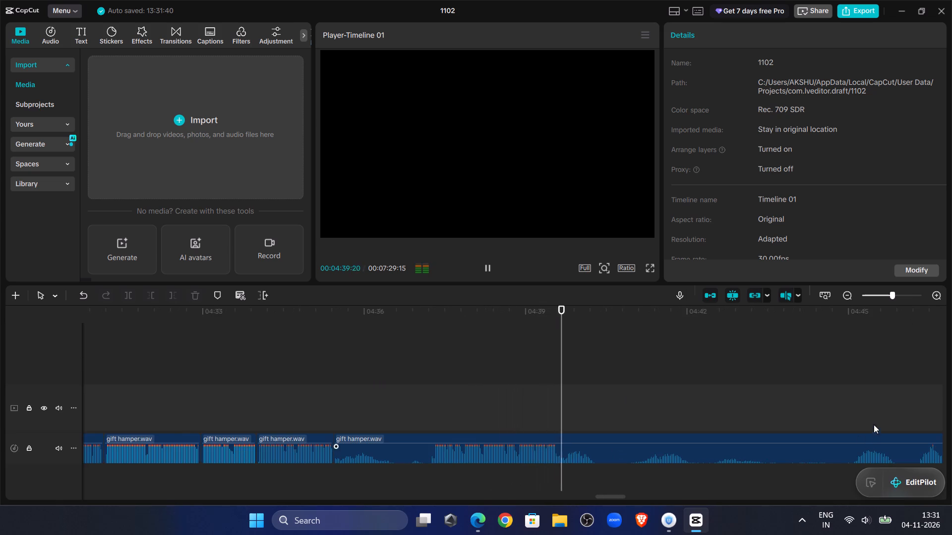
left_click(861, 400)
left_click_drag(861, 400, 695, 416)
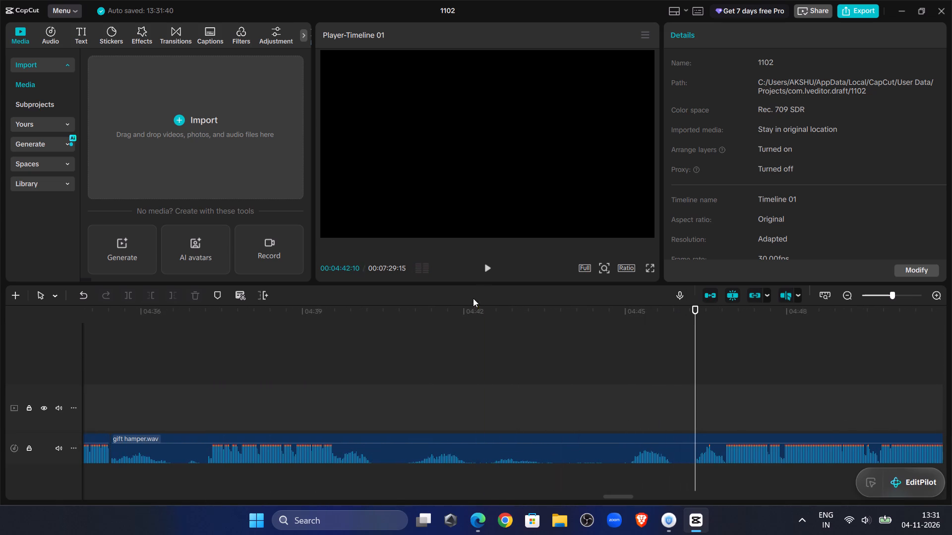
left_click(492, 270)
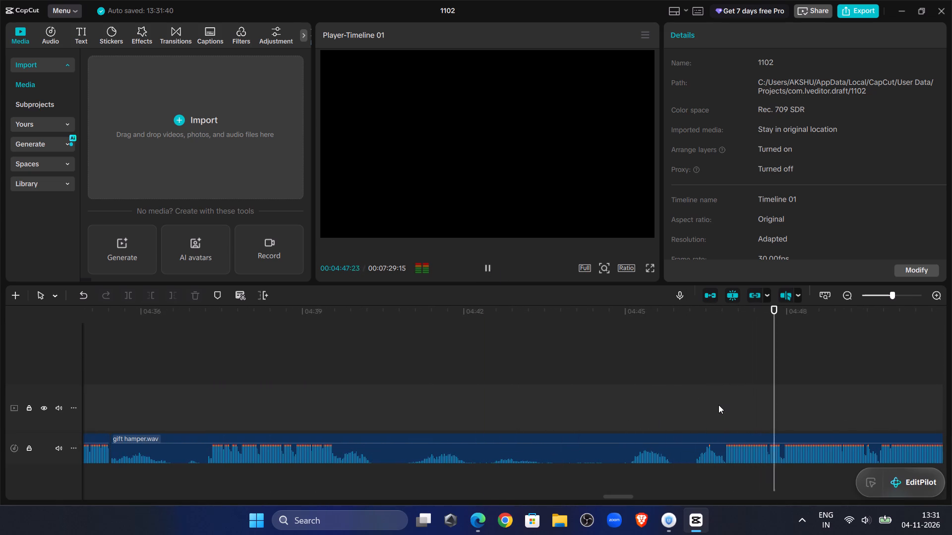
double_click(720, 409)
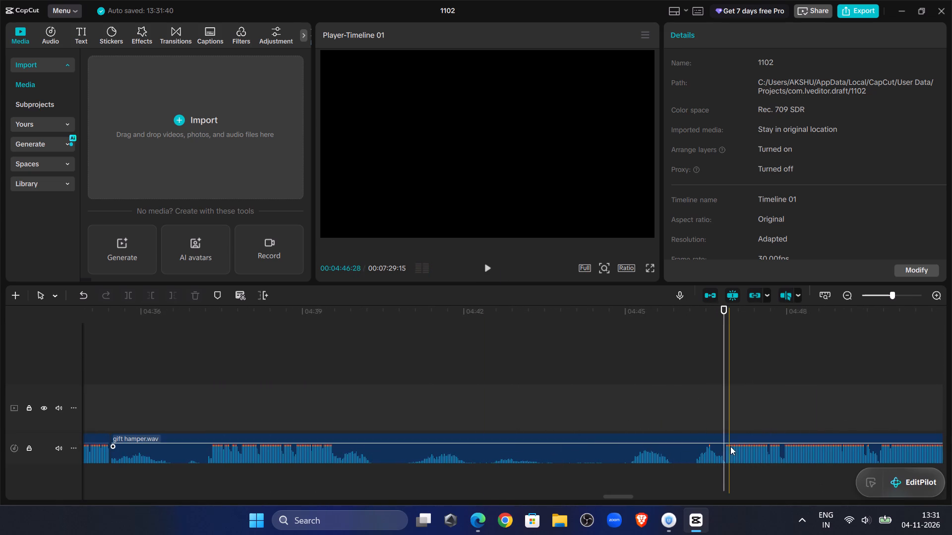
left_click(730, 446)
left_click(149, 299)
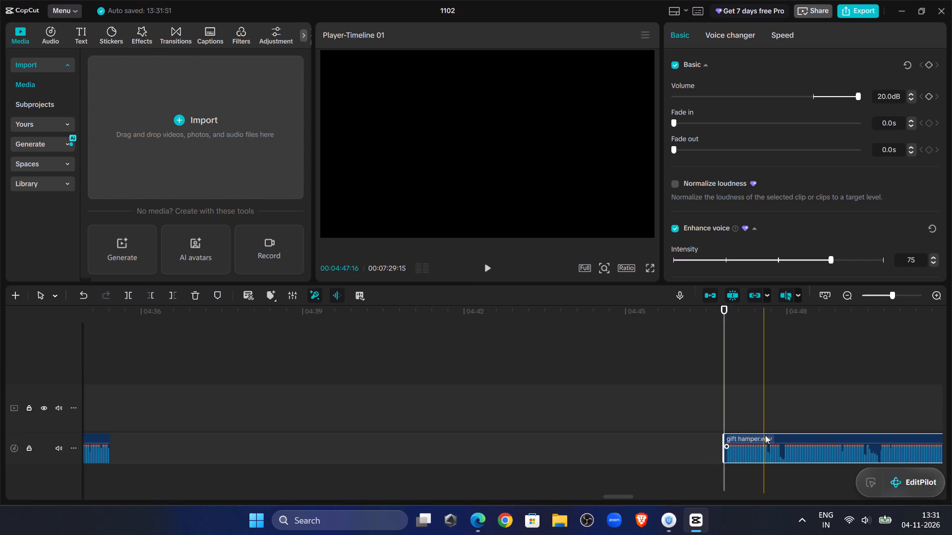
left_click_drag(765, 435, 152, 444)
Replay the audio across the new join and split the gift hamper.wav clip at 00:04:38:02, where the phrase ends.
left_click(114, 371)
left_click_drag(114, 371, 95, 370)
left_click(497, 264)
left_click(488, 274)
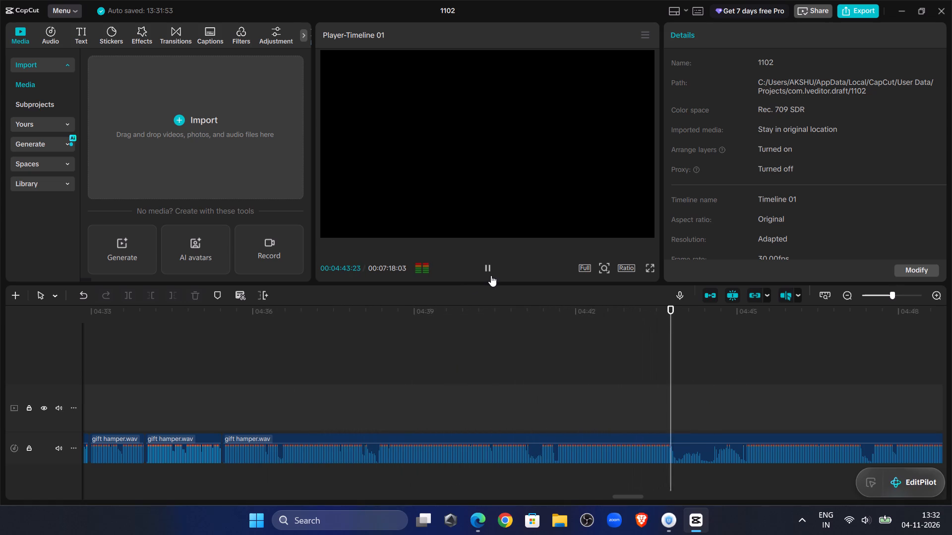
left_click(245, 355)
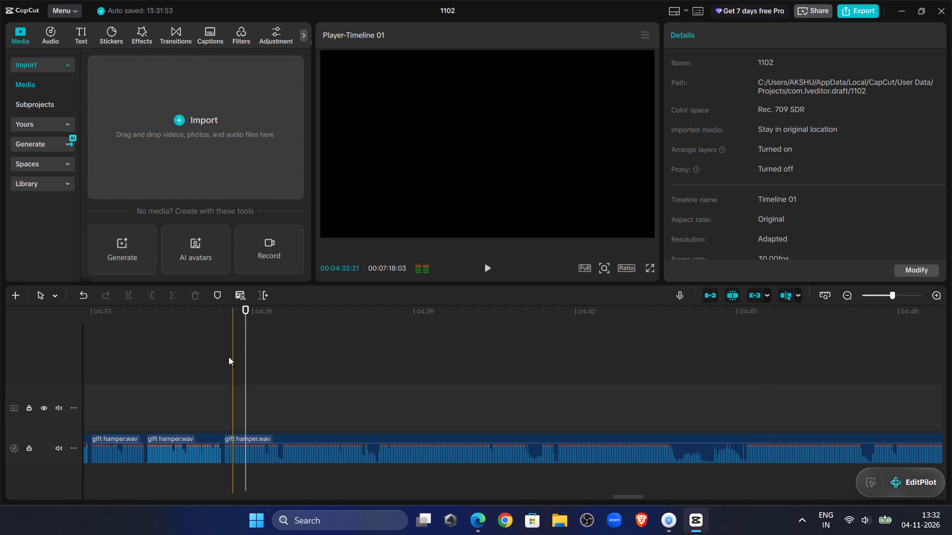
left_click(224, 357)
left_click(482, 275)
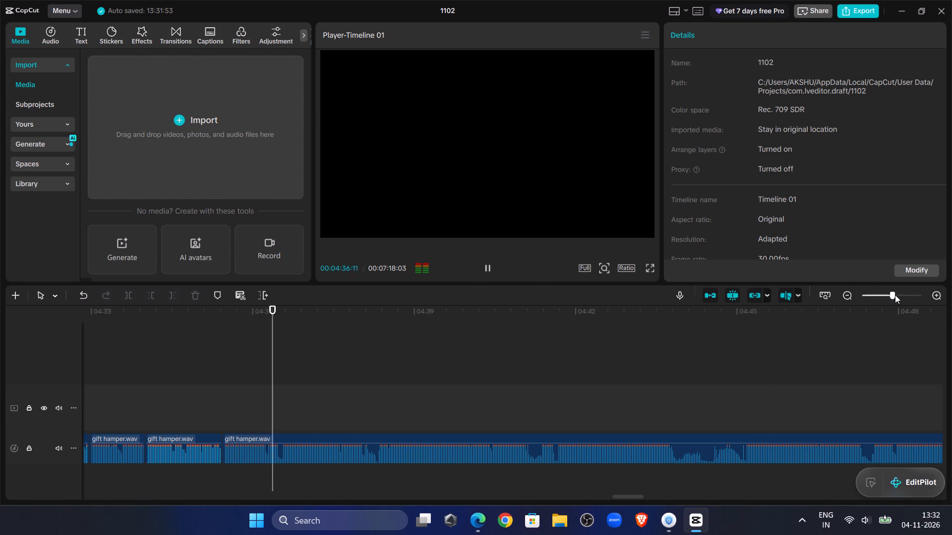
left_click(899, 294)
left_click(489, 264)
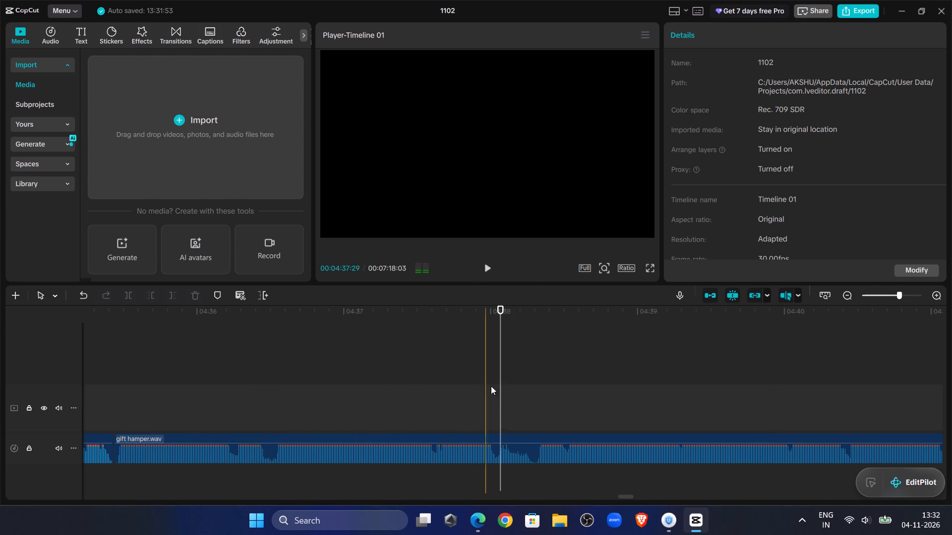
left_click(484, 439)
left_click(127, 300)
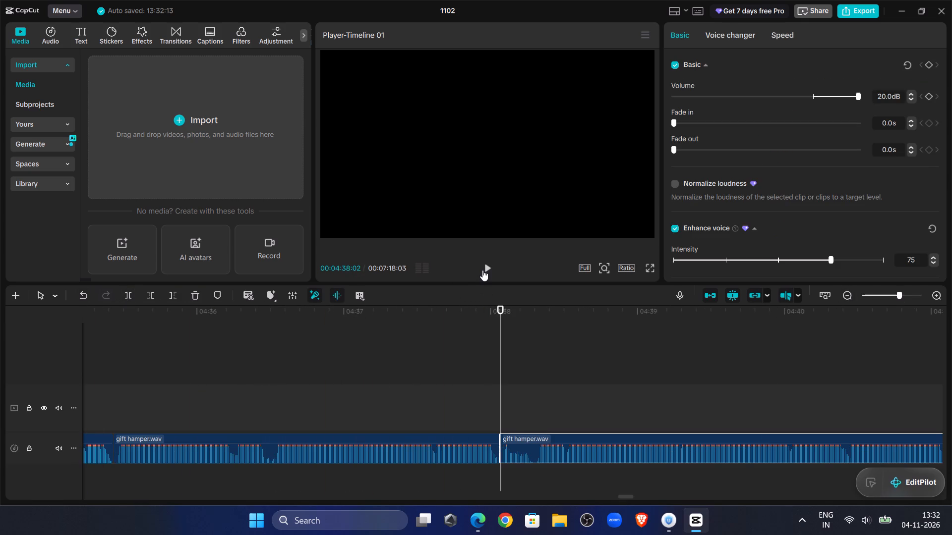
Play on from the split, trim away the part of the new clip before 00:04:38:09, and close the gap.
double_click(482, 270)
left_click_drag(541, 370, 536, 371)
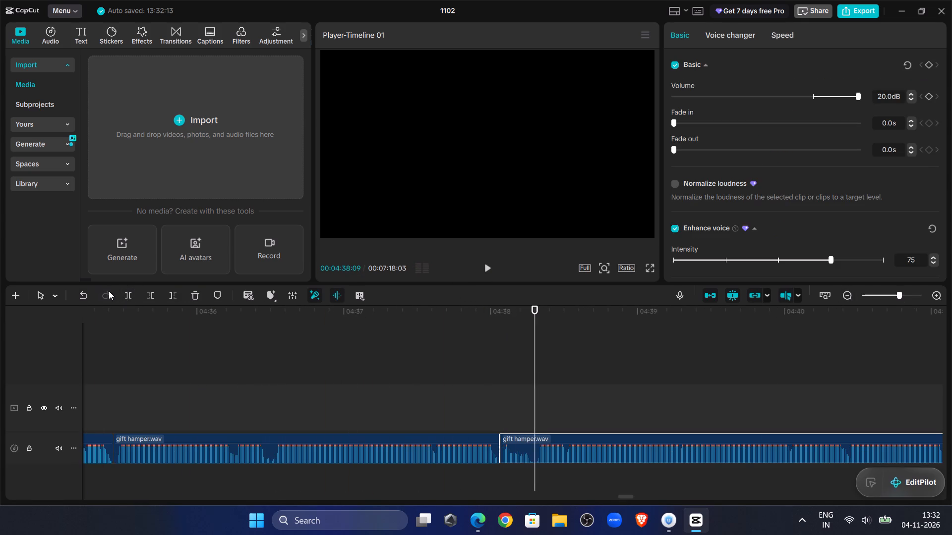
left_click(152, 298)
left_click_drag(562, 437, 530, 436)
Replay the audio across the new join and split the gift hamper.wav clip at 00:04:40:27.
left_click(453, 370)
left_click(486, 269)
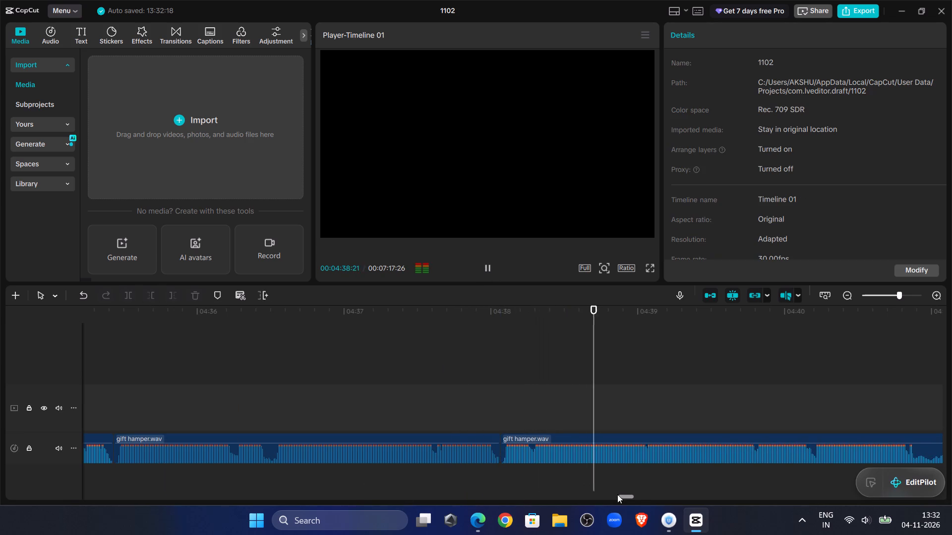
left_click_drag(626, 495, 634, 494)
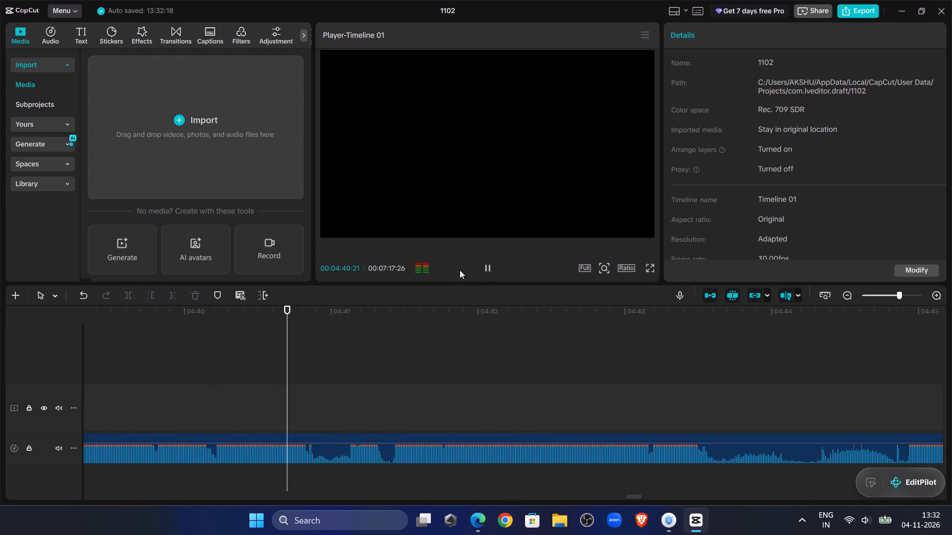
left_click(489, 267)
left_click(319, 375)
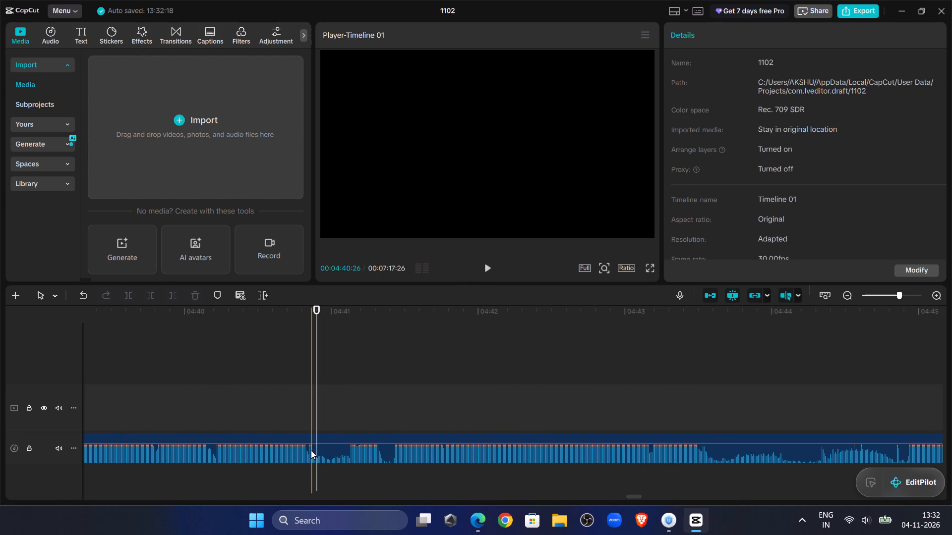
left_click(311, 450)
left_click(124, 299)
Play on from the split, trim away the part of the new clip before 00:04:41:03, and close the gap.
left_click(490, 279)
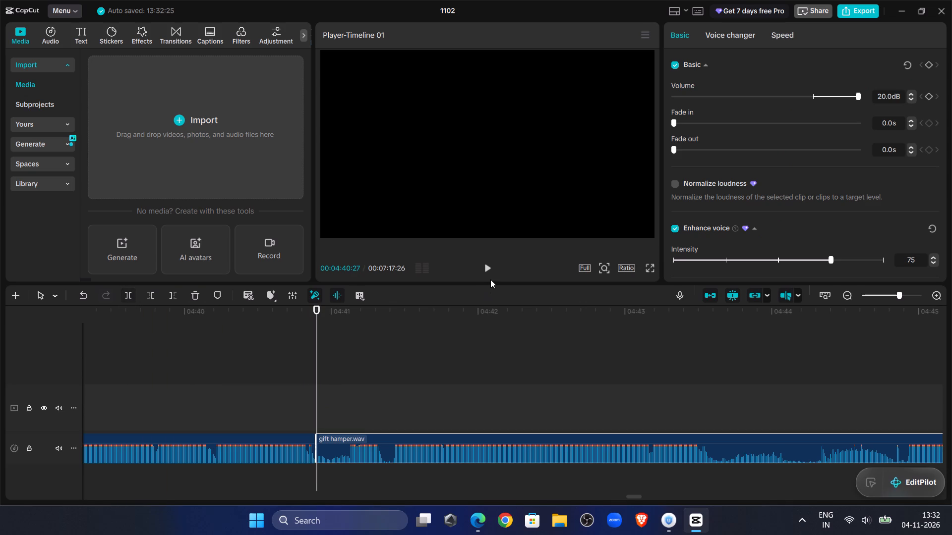
triple_click(489, 277)
double_click(489, 268)
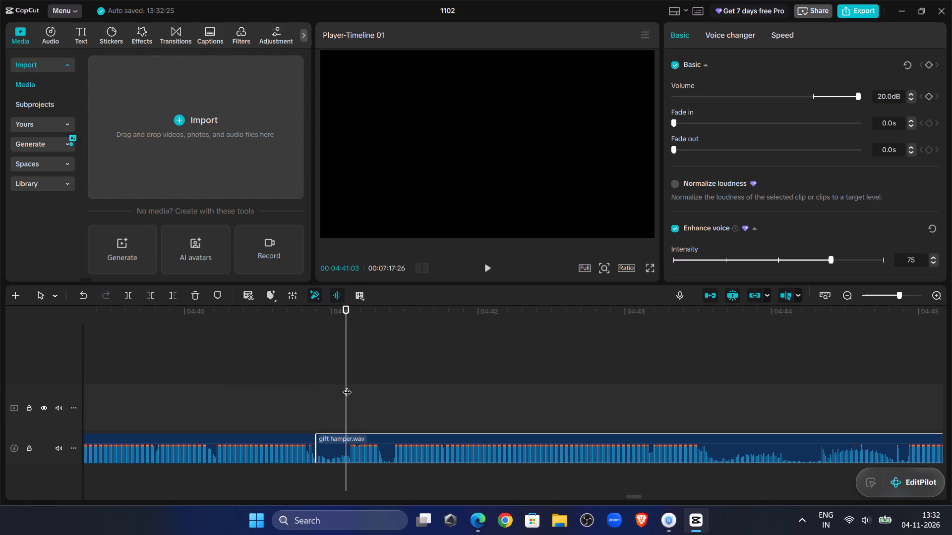
left_click(153, 296)
left_click_drag(353, 436, 333, 440)
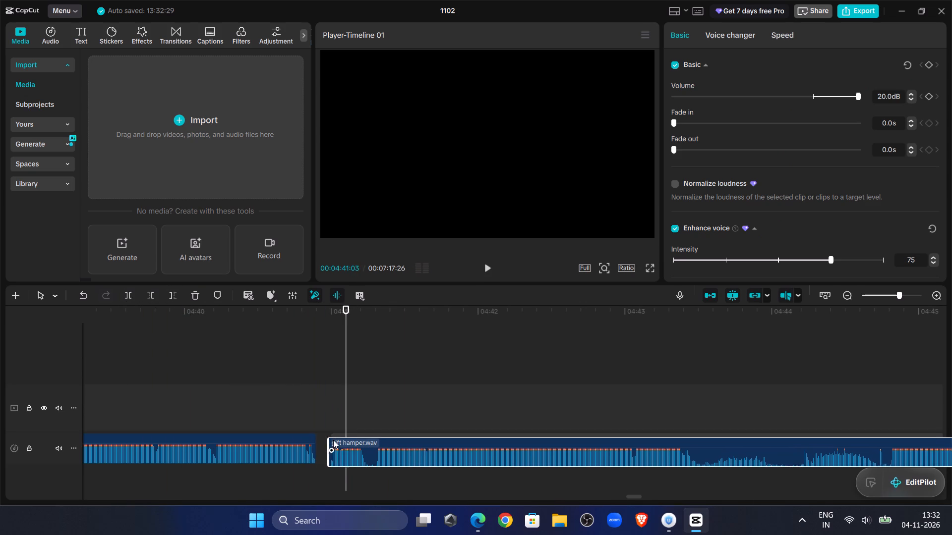
left_click_drag(333, 440, 324, 439)
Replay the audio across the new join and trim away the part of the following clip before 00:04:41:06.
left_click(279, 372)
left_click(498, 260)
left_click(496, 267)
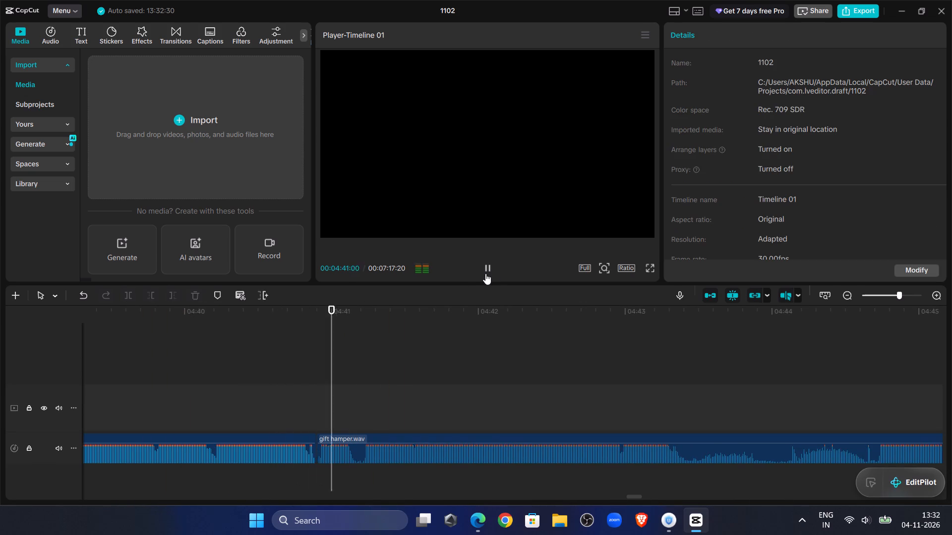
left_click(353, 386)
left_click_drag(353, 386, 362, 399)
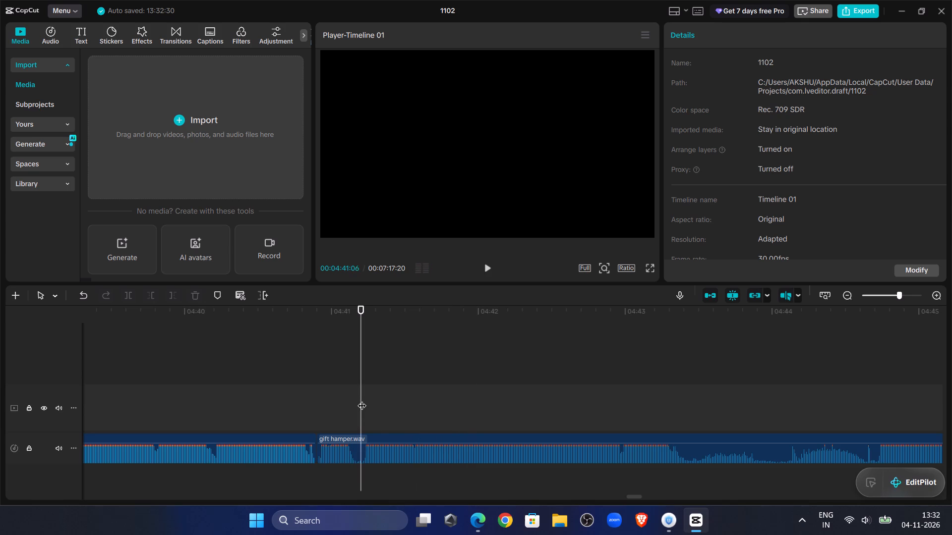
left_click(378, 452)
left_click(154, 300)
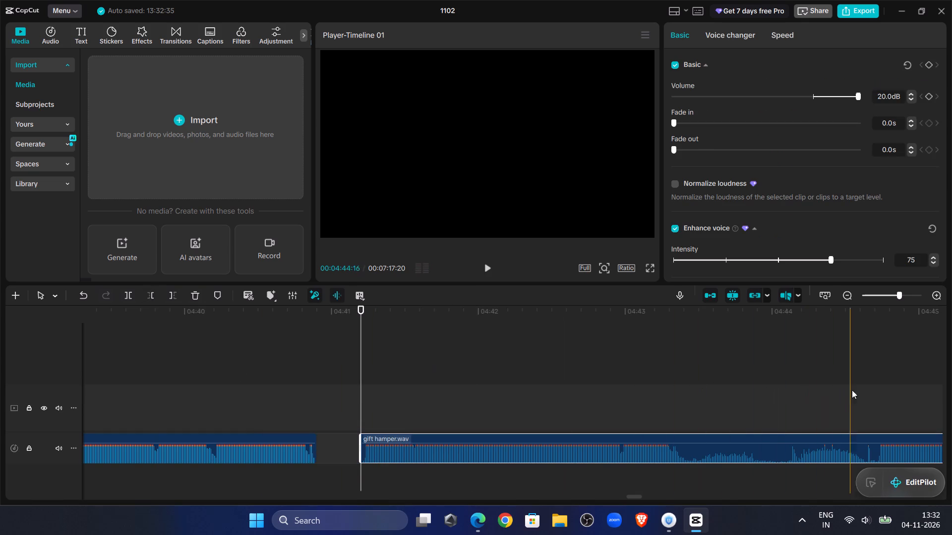
Check the audio further along, trim away the part of the same clip before 00:04:44:21, and close the gap.
left_click(853, 390)
double_click(490, 271)
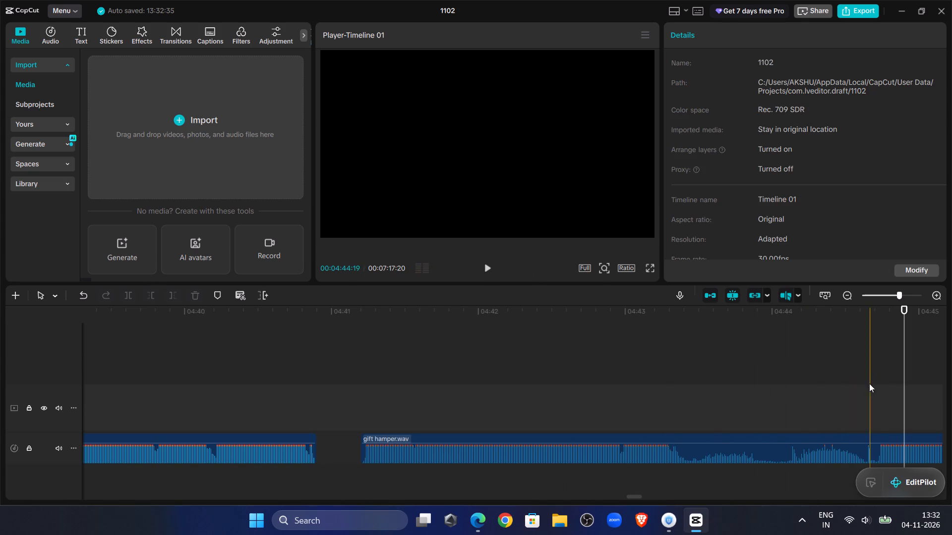
left_click(874, 391)
left_click(866, 442)
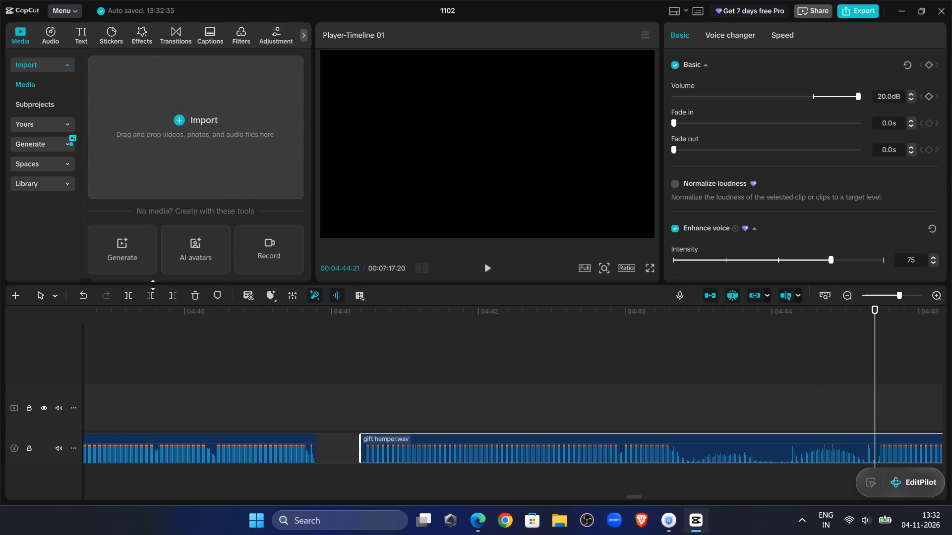
left_click(154, 291)
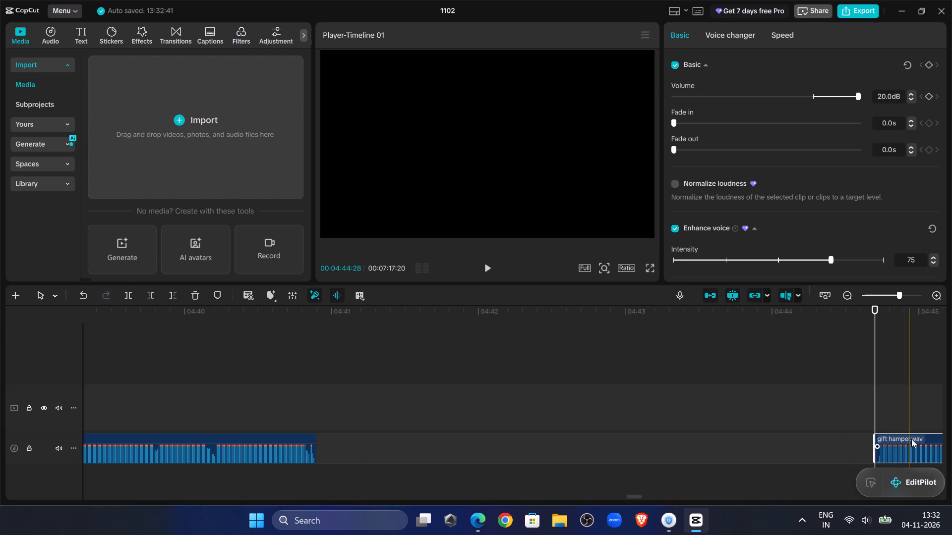
left_click_drag(911, 439, 354, 453)
Replay the audio across the new join and split the gift hamper.wav clip at about 00:04:43:03.
left_click(294, 369)
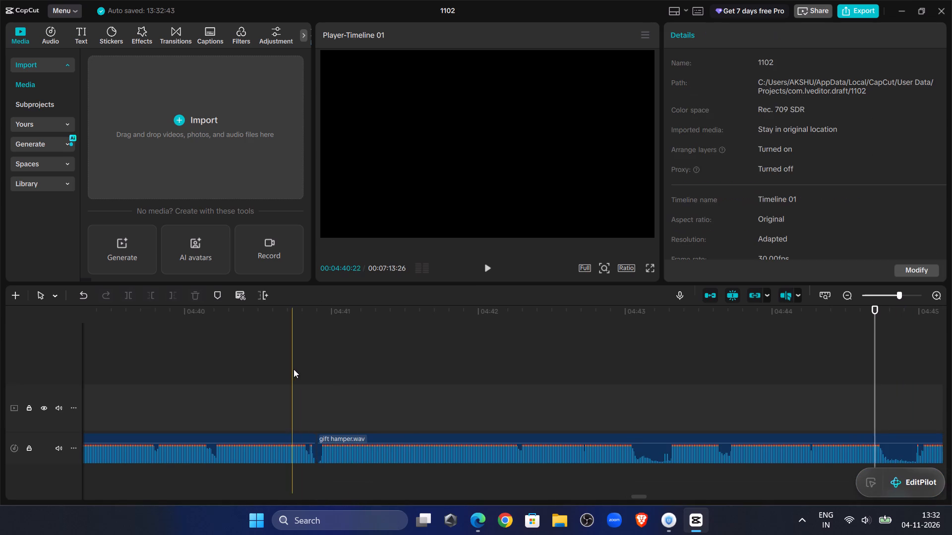
left_click(475, 267)
left_click(486, 271)
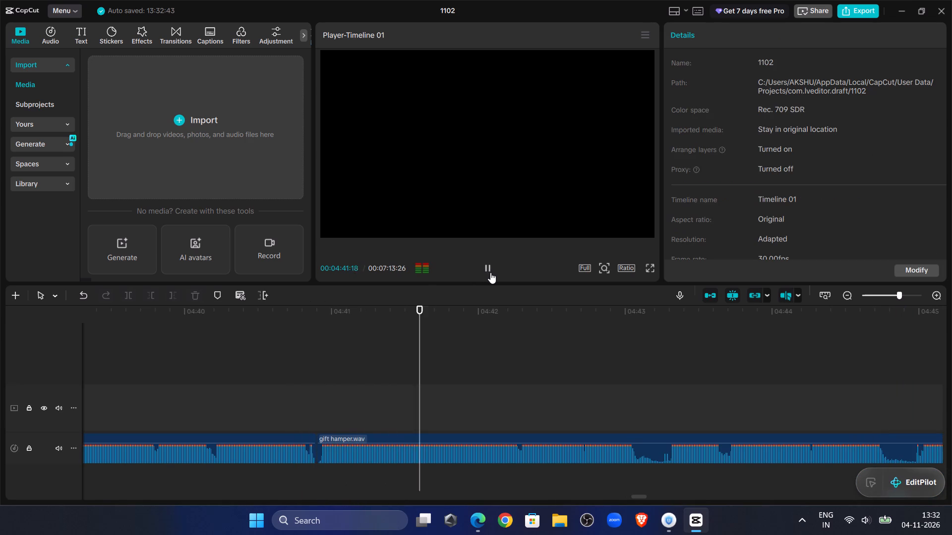
left_click(494, 272)
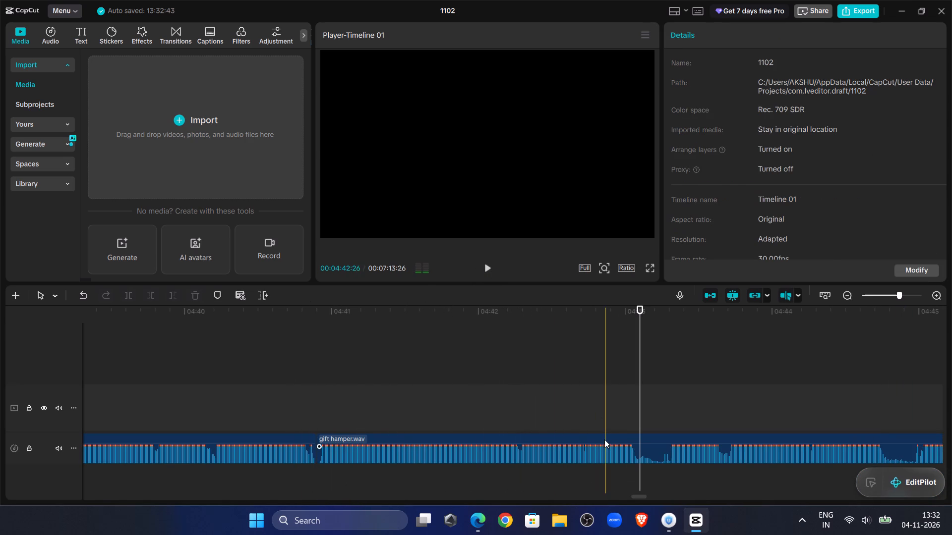
left_click(604, 439)
left_click(129, 292)
Play on from the split, trim away the part of the new clip before about 00:04:43:09, and close the gap.
left_click(487, 267)
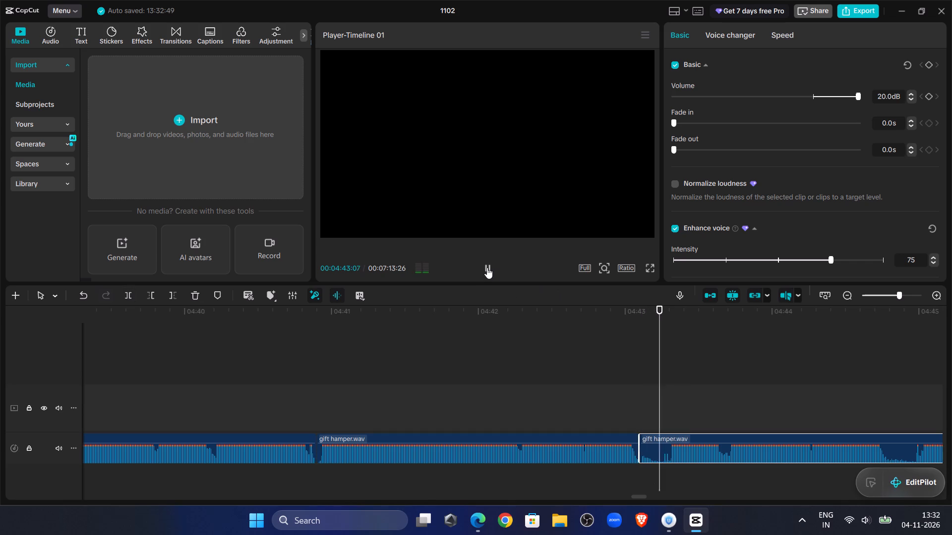
left_click(487, 267)
left_click(671, 408)
left_click(673, 440)
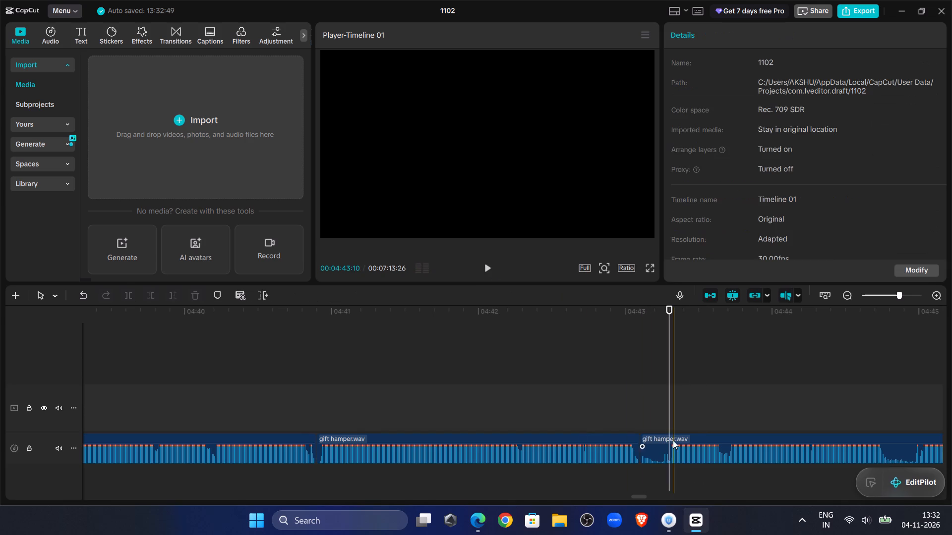
left_click(154, 294)
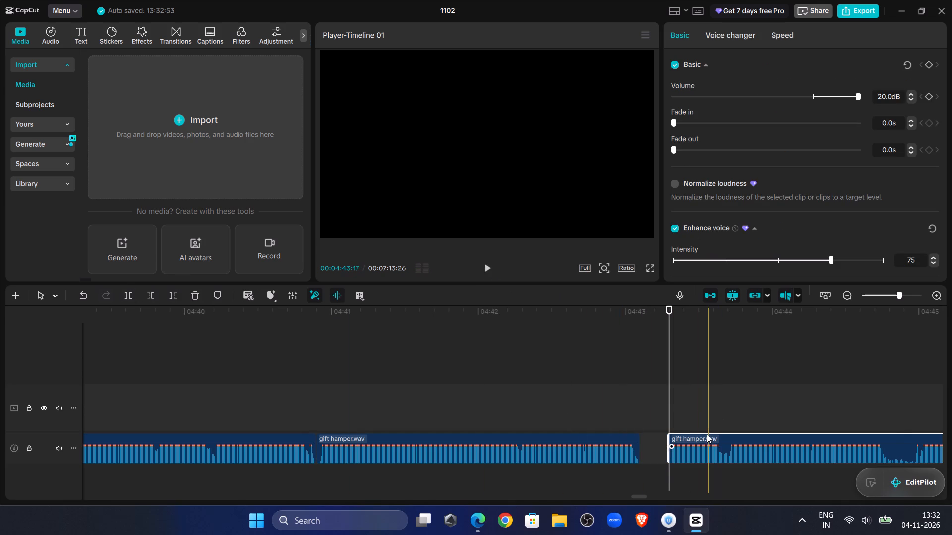
left_click_drag(704, 435, 672, 440)
Replay the audio across the new join and split the gift hamper.wav clip at about 00:04:44:18, at the end of the phrase.
left_click(558, 378)
left_click(488, 272)
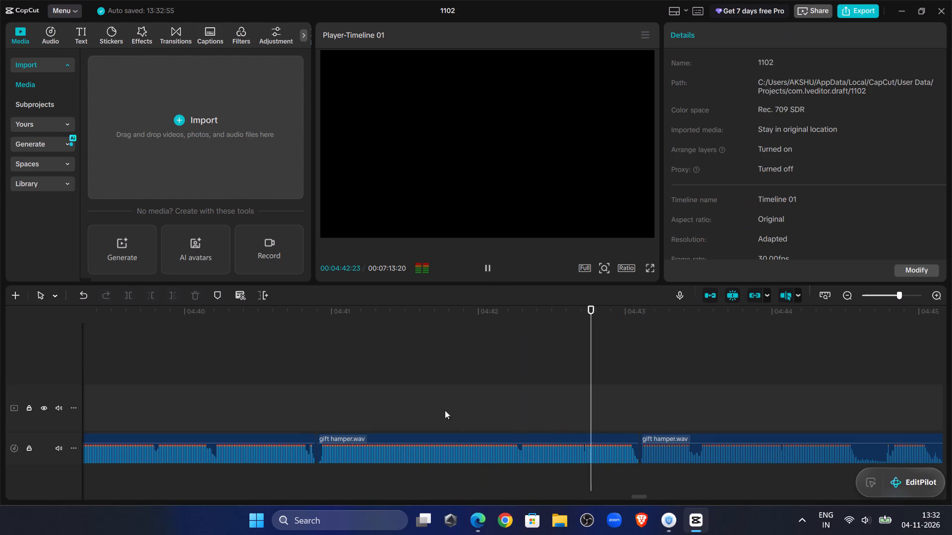
left_click_drag(641, 496, 648, 496)
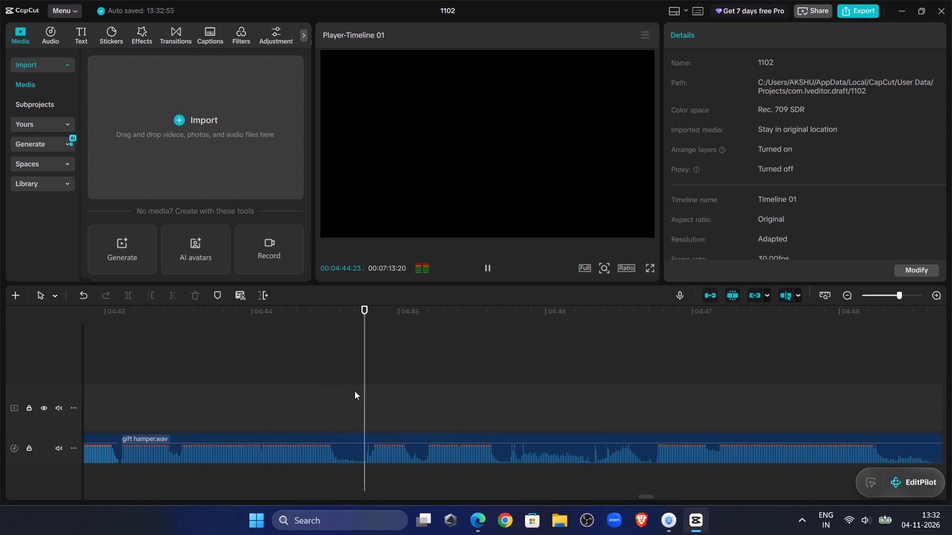
left_click(337, 400)
left_click_drag(337, 400, 340, 405)
left_click(347, 453)
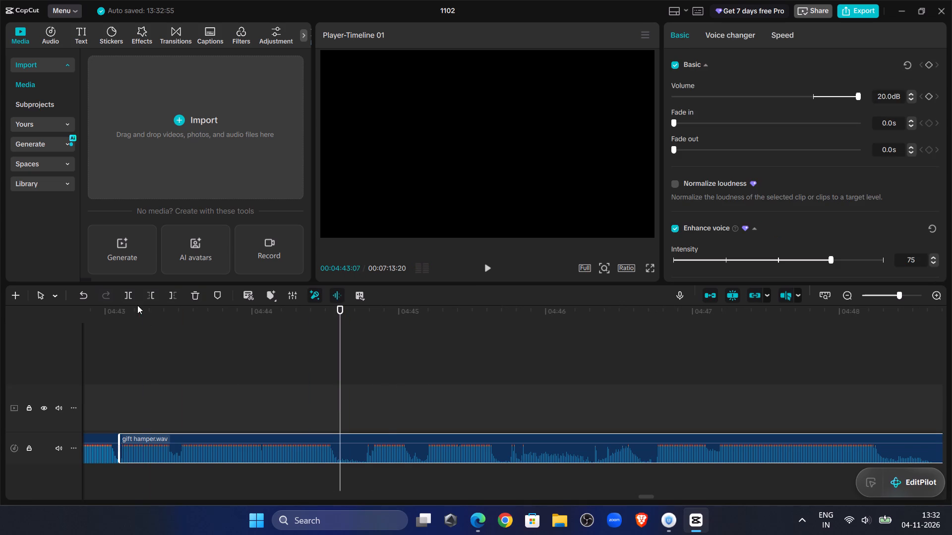
left_click(129, 297)
Play on from the split, trim away the part of the gift hamper.wav clip before about 00:05:03:29, and close the gap.
left_click_drag(498, 264, 492, 267)
left_click(487, 268)
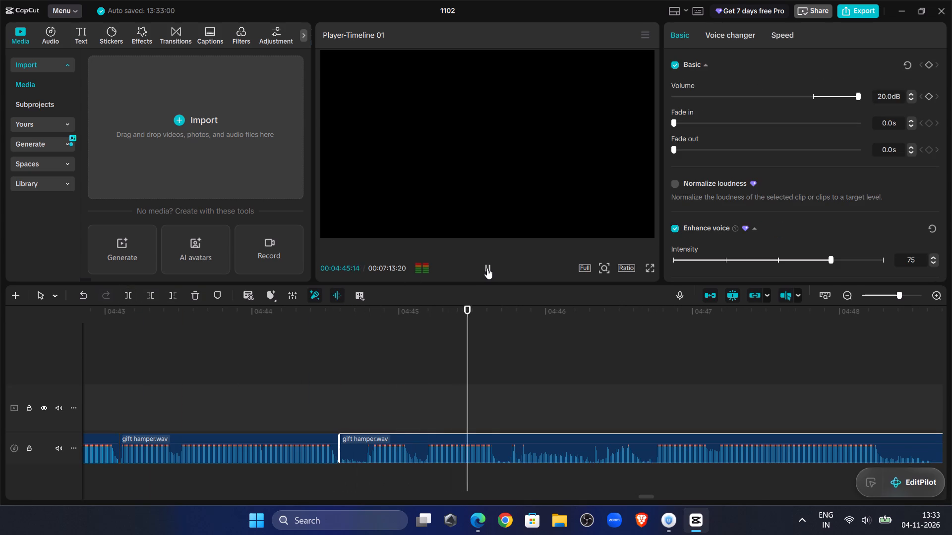
left_click(897, 297)
left_click(897, 295)
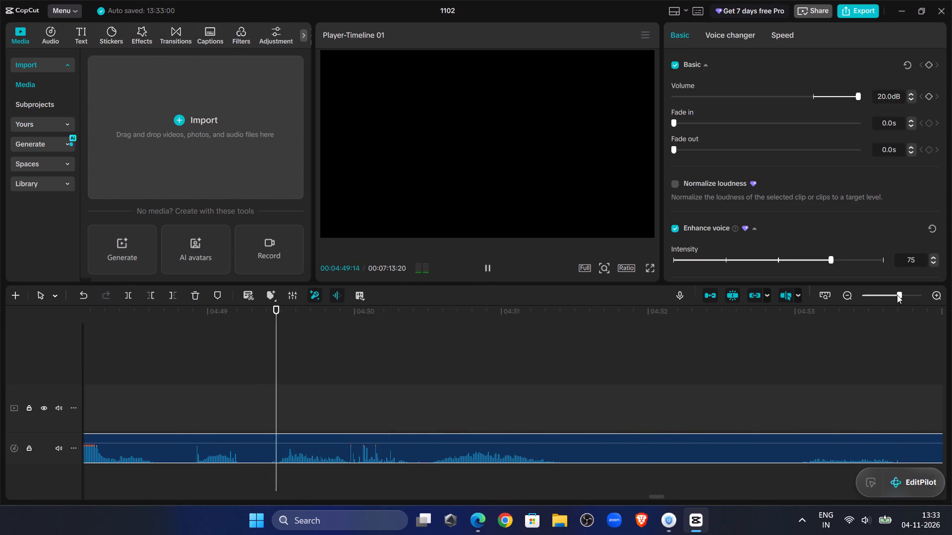
left_click(824, 342)
left_click_drag(824, 342, 589, 393)
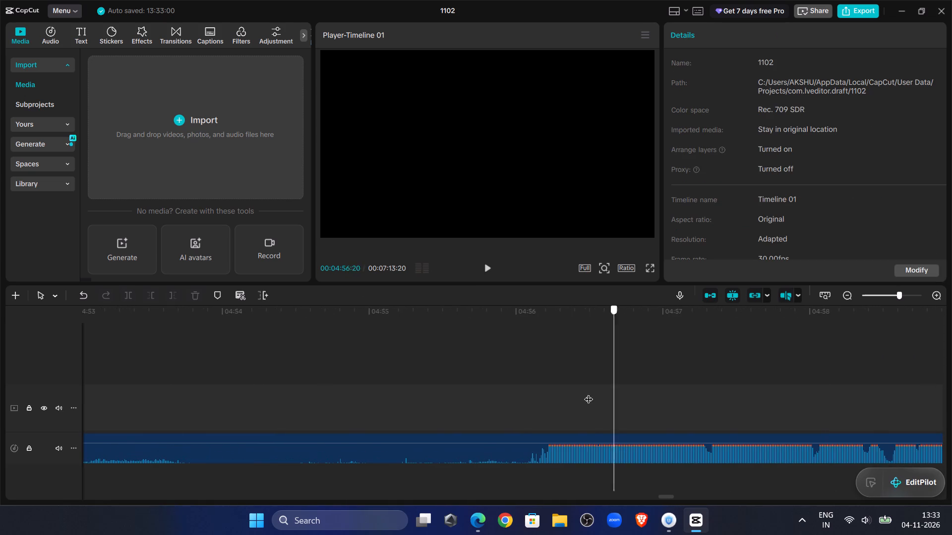
left_click_drag(589, 393, 521, 385)
left_click(482, 272)
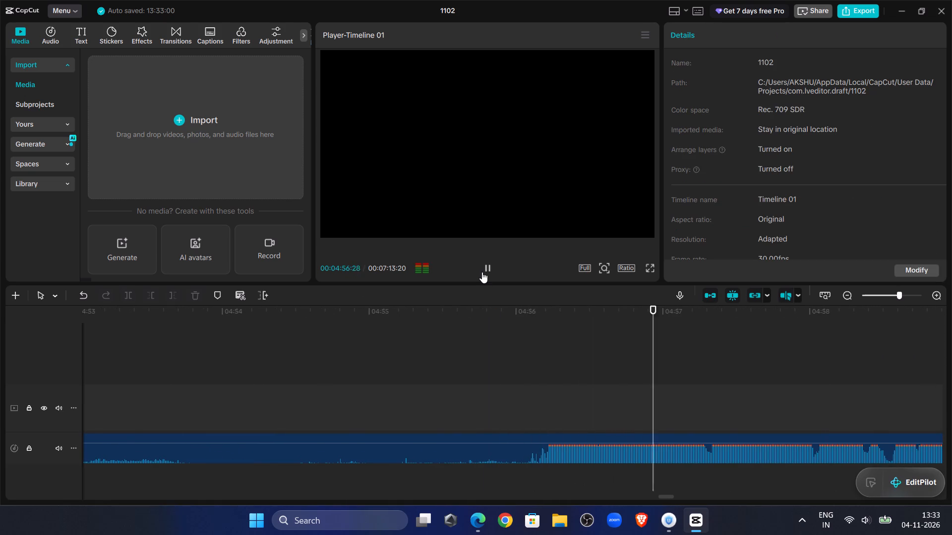
left_click_drag(661, 495, 671, 495)
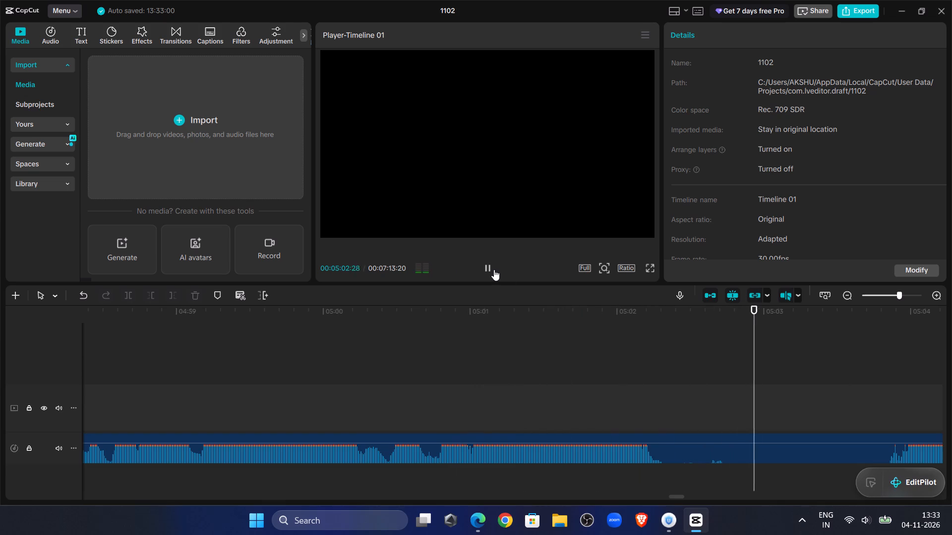
left_click(867, 386)
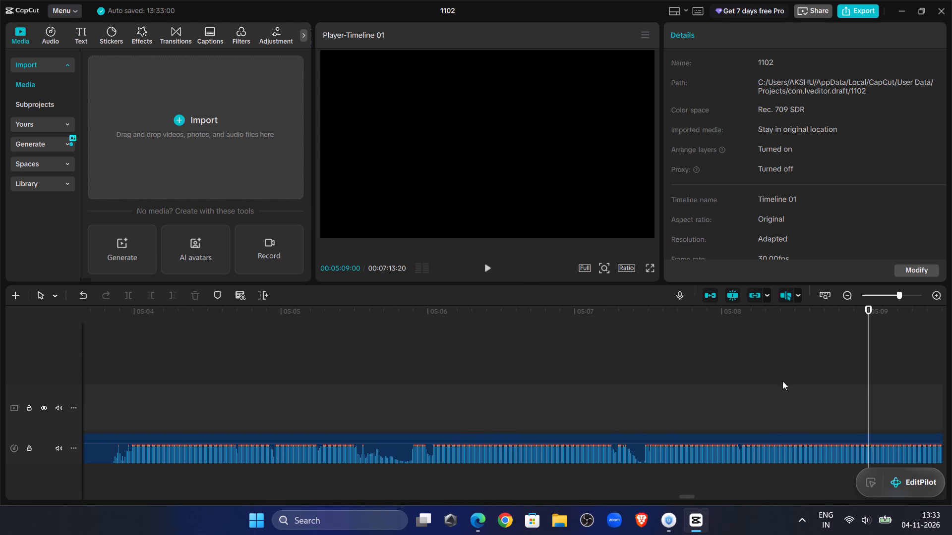
left_click(123, 394)
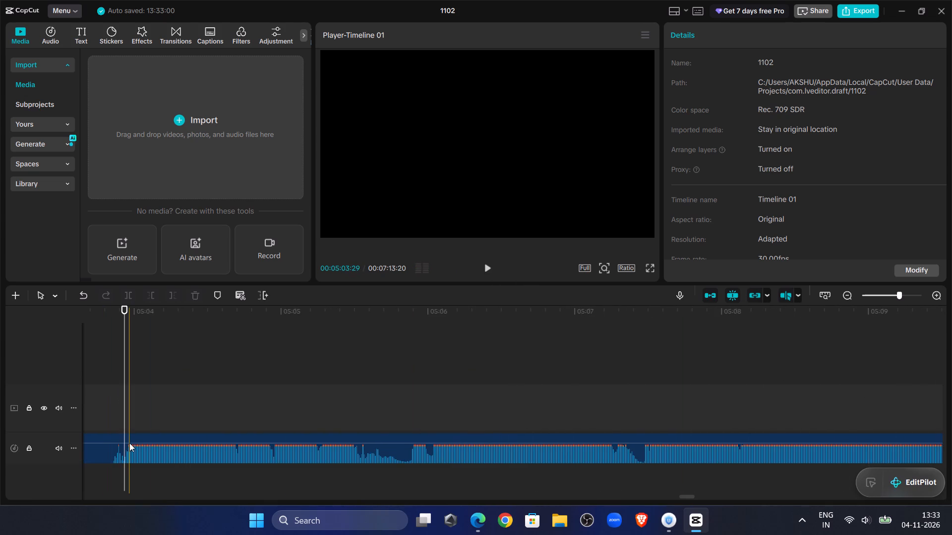
left_click(129, 443)
left_click(153, 303)
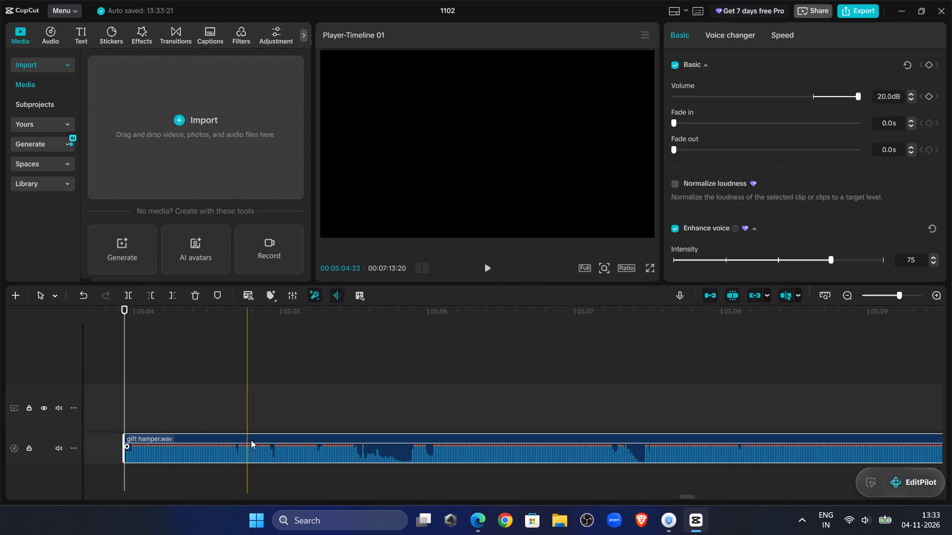
left_click_drag(258, 437, 0, 488)
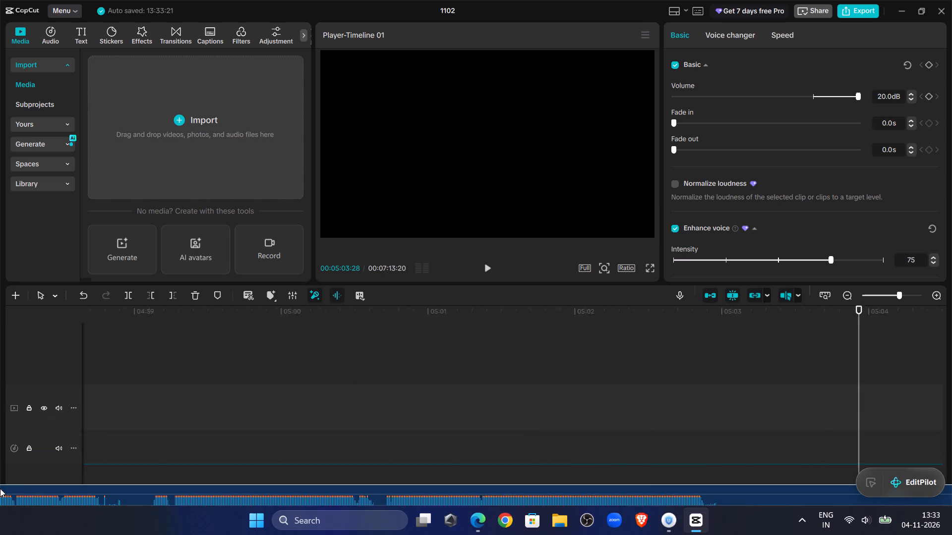
left_click_drag(0, 488, 72, 501)
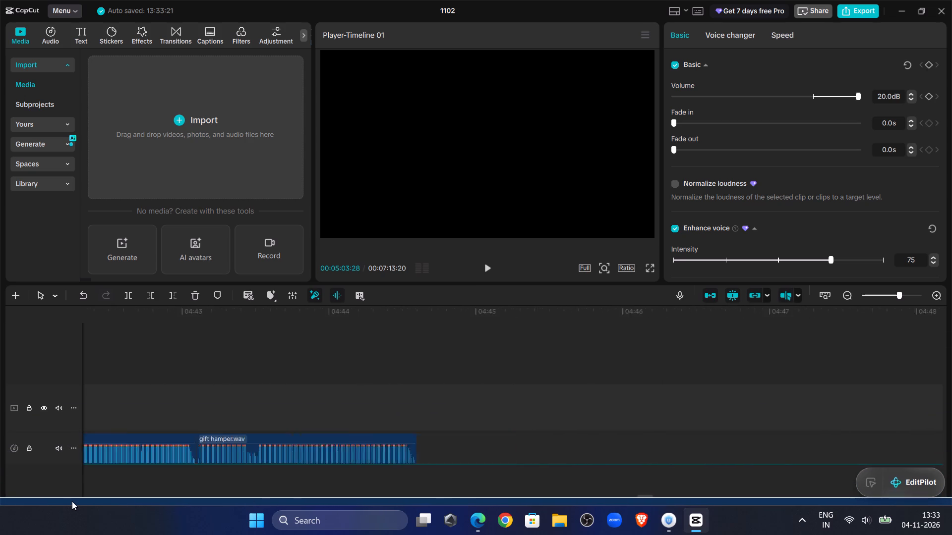
left_click_drag(72, 501, 679, 449)
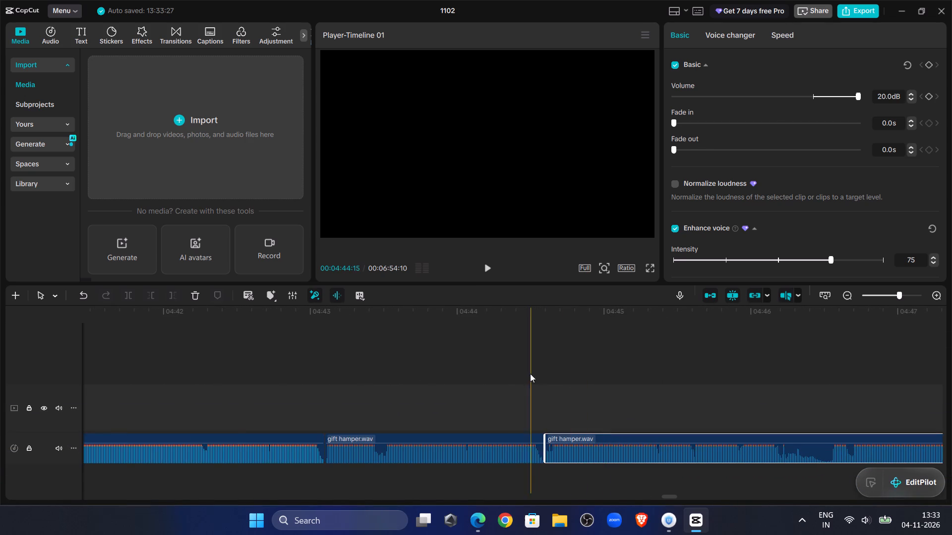
Replay the audio across the new join and split the gift hamper.wav clip at 00:04:46:08, at the end of the phrase.
left_click(482, 352)
left_click(491, 274)
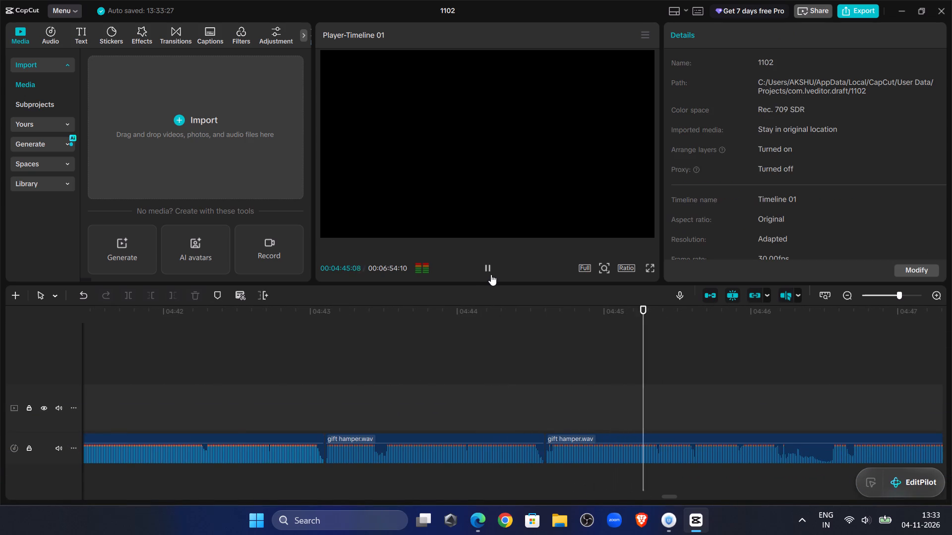
left_click(491, 274)
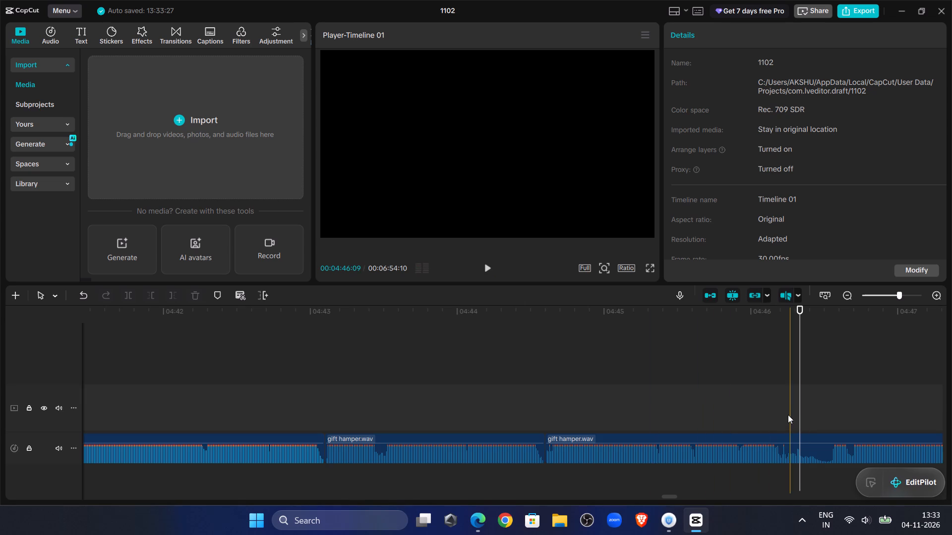
left_click(788, 415)
left_click(782, 436)
left_click(123, 294)
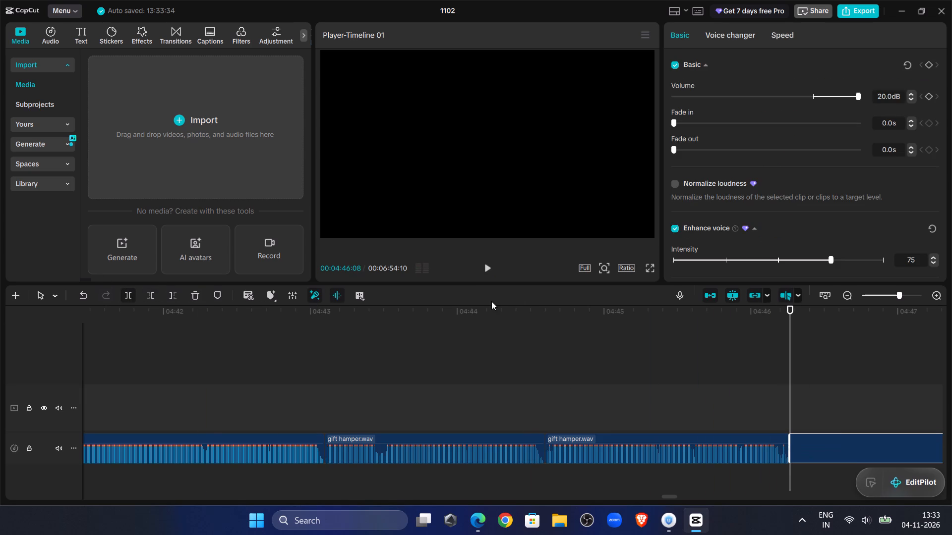
Play on from the split, trim away the part of the new clip before 00:04:46:16, and close the gap.
left_click(497, 269)
left_click(495, 268)
left_click(492, 268)
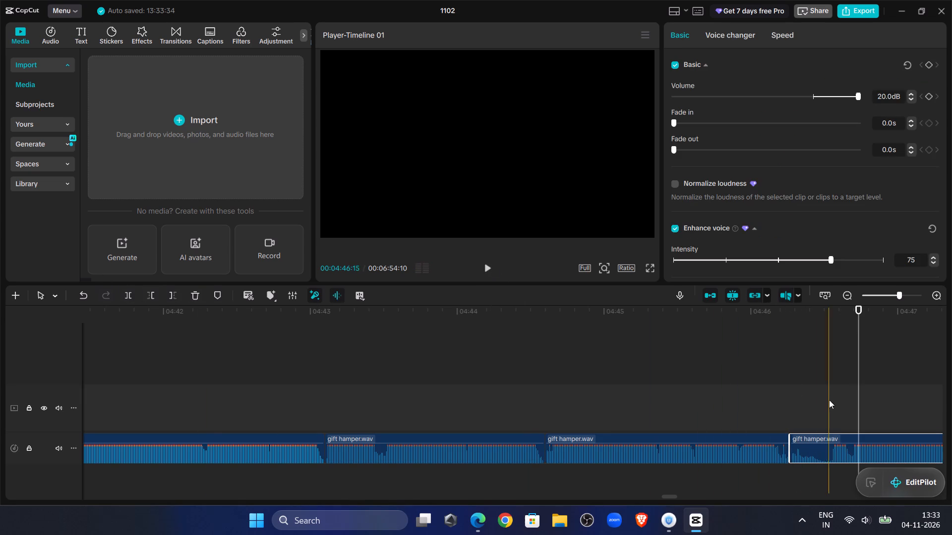
left_click(830, 405)
left_click(827, 440)
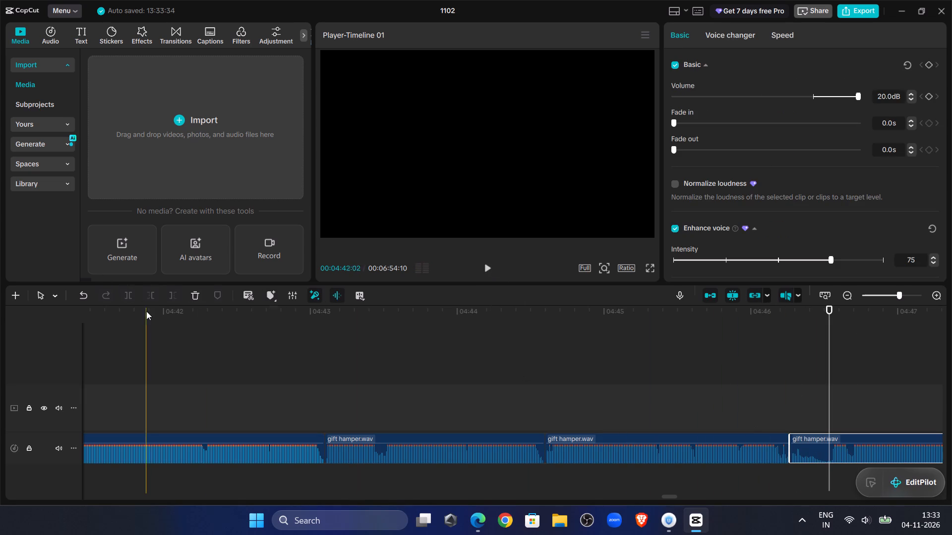
left_click(148, 296)
left_click_drag(841, 438, 805, 443)
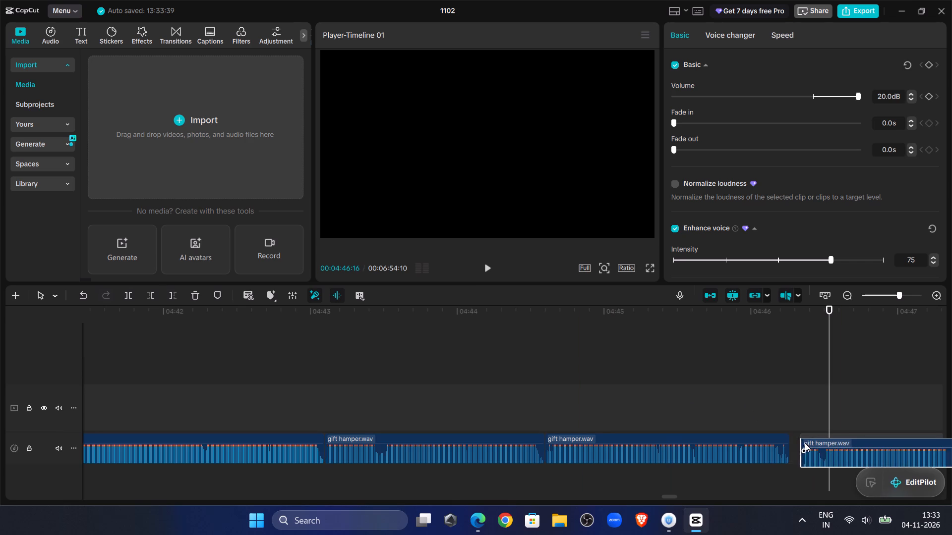
left_click_drag(805, 443, 799, 442)
Replay the audio across the new join and split the gift hamper.wav clip at 00:04:47:21, at the end of the phrase.
left_click(511, 364)
left_click(490, 266)
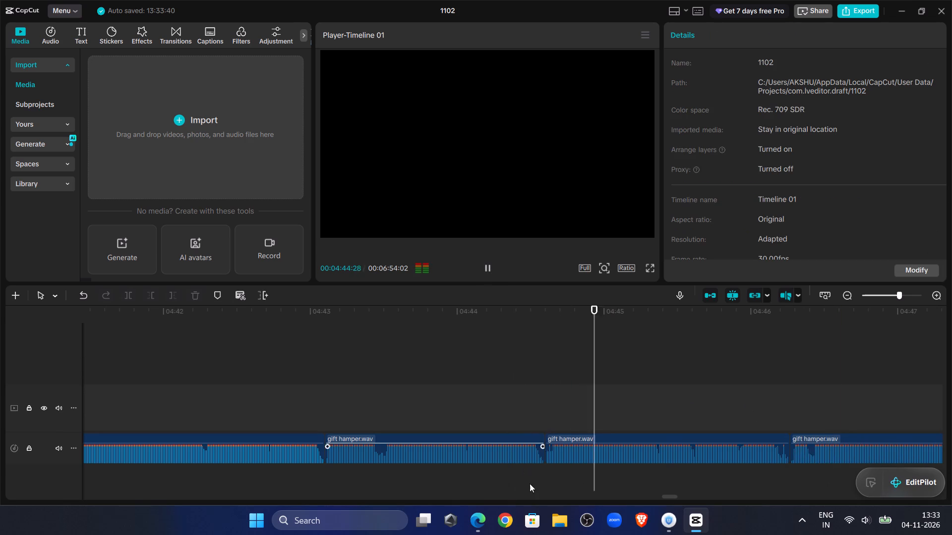
left_click_drag(671, 498, 677, 498)
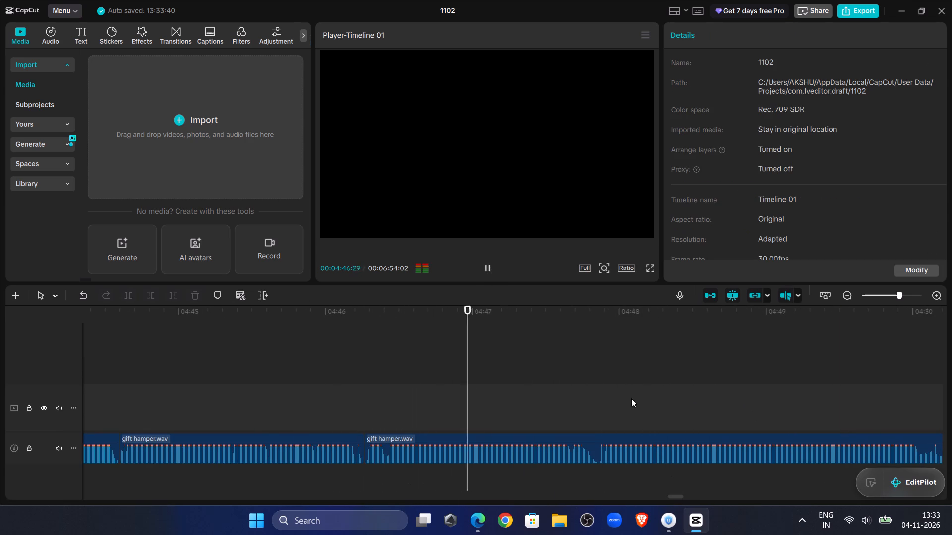
double_click(576, 414)
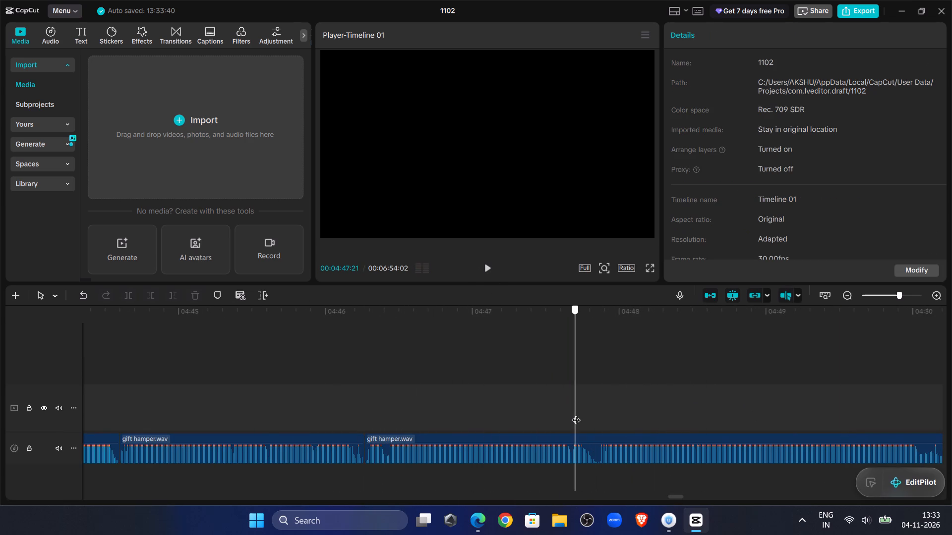
left_click(570, 446)
left_click(117, 295)
left_click(123, 295)
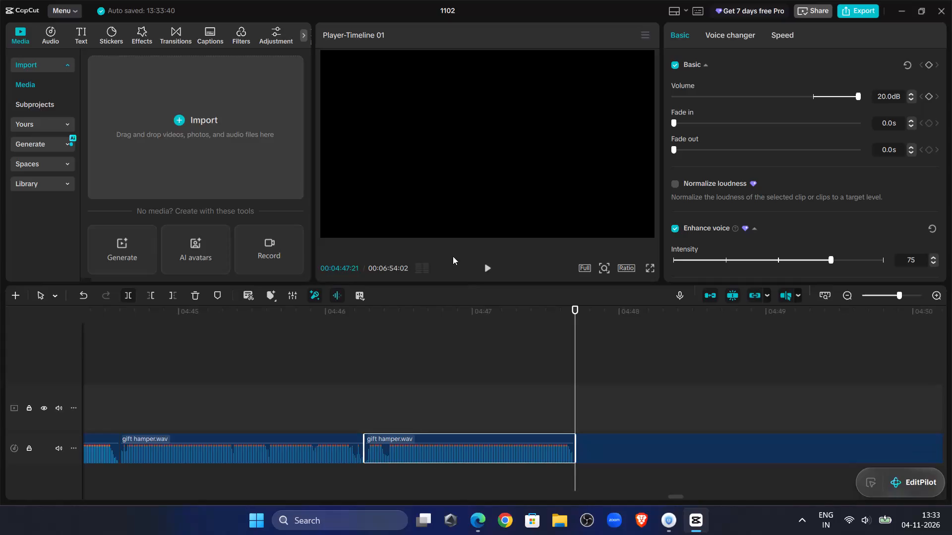
Play on from the split, trim away the part of the new clip before 00:04:47:26, and close the gap.
double_click(491, 266)
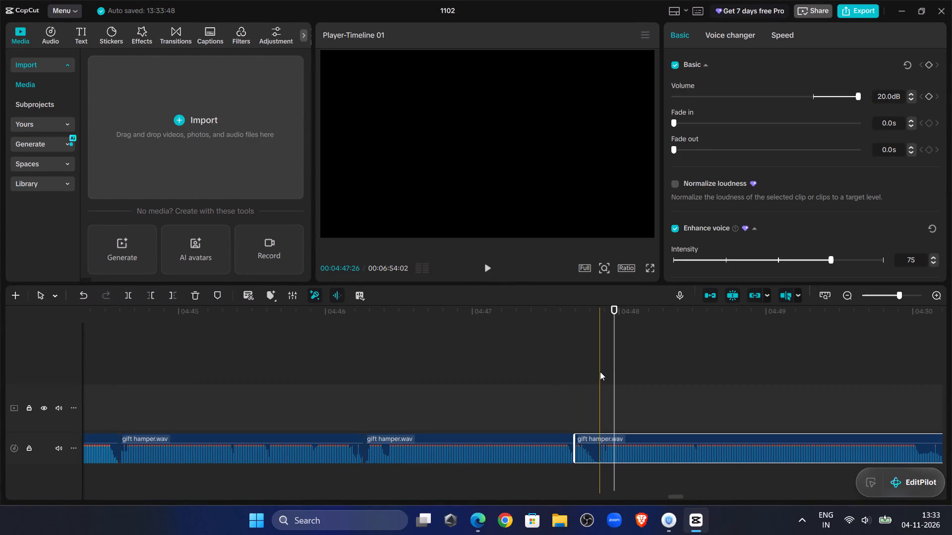
left_click(600, 372)
left_click(603, 436)
left_click(152, 296)
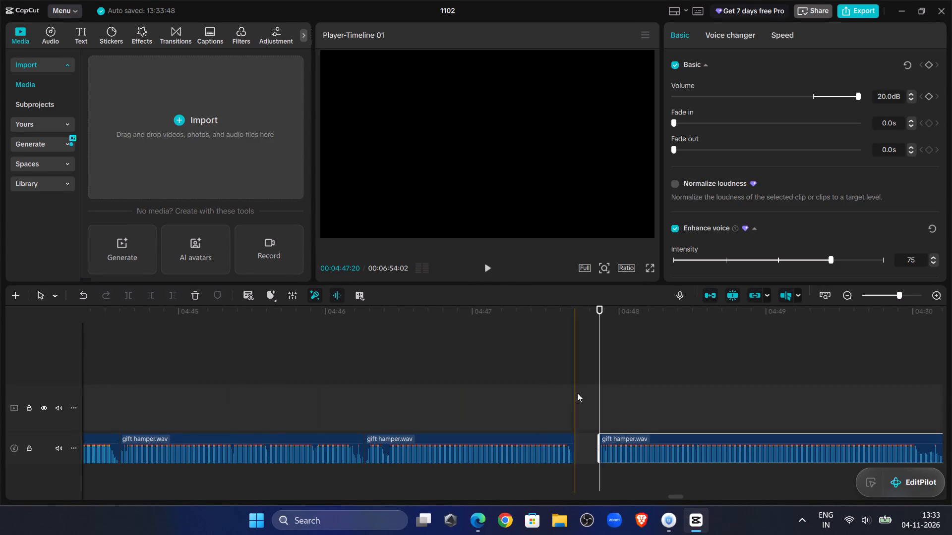
left_click_drag(611, 436, 589, 438)
Replay the audio across the new join and further along, and split the gift hamper.wav clip at 00:04:49:27.
left_click(511, 360)
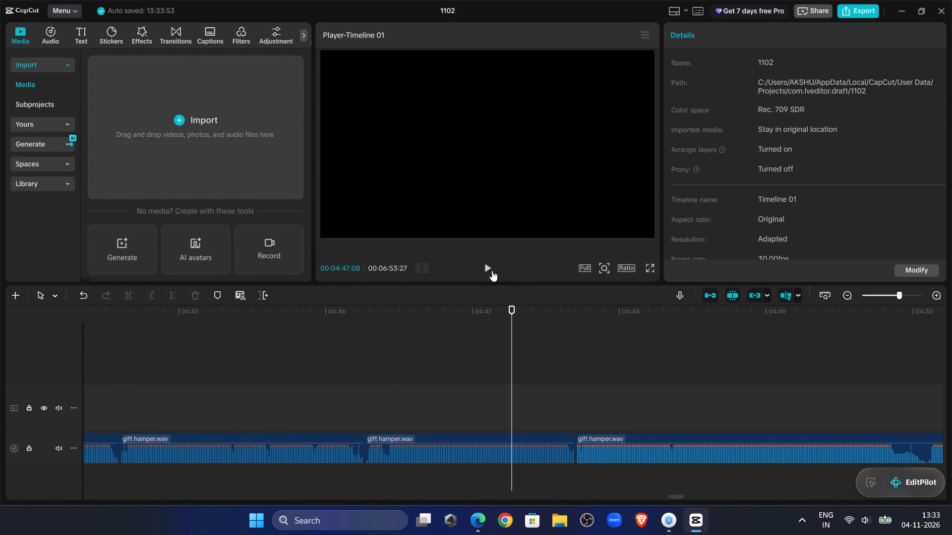
left_click(492, 270)
left_click_drag(675, 496, 683, 497)
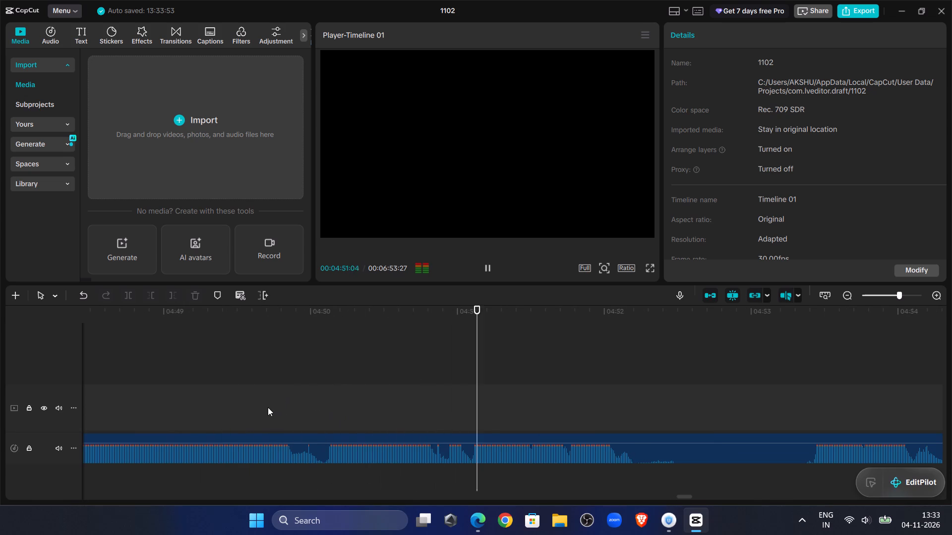
left_click(252, 378)
left_click(493, 272)
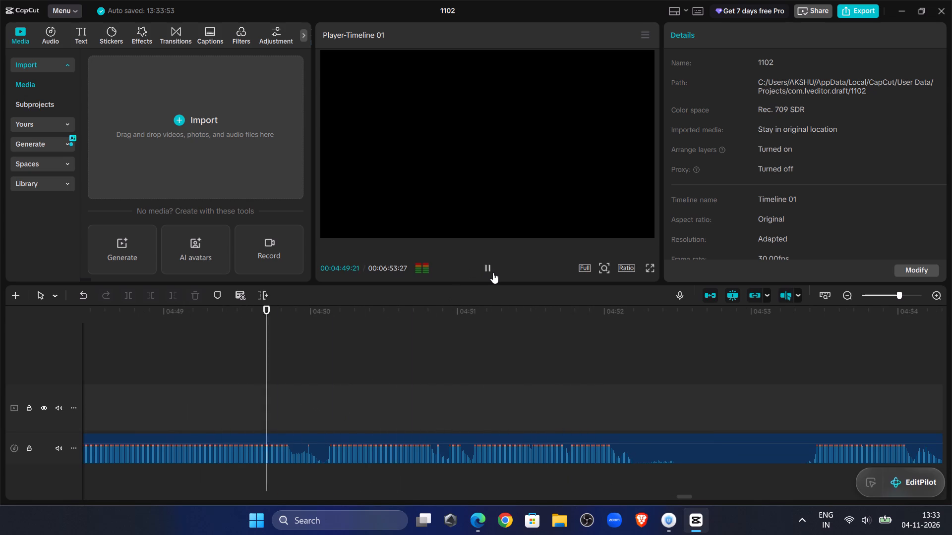
left_click_drag(493, 272, 486, 274)
left_click_drag(302, 408, 296, 409)
left_click(297, 447)
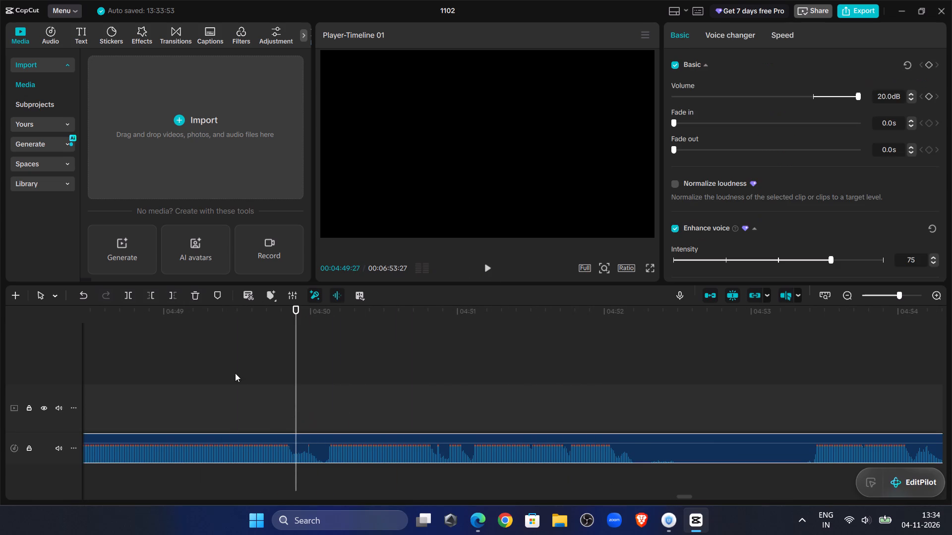
left_click(127, 295)
Play on from the split, trim away the part of the new clip before about 00:04:50:03, and close the gap.
double_click(481, 269)
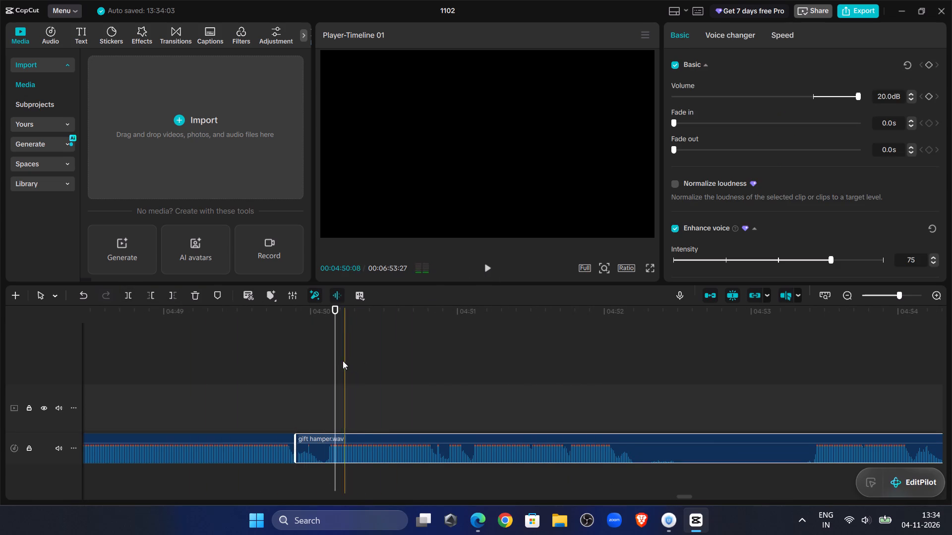
left_click_drag(335, 356, 323, 362)
left_click(153, 299)
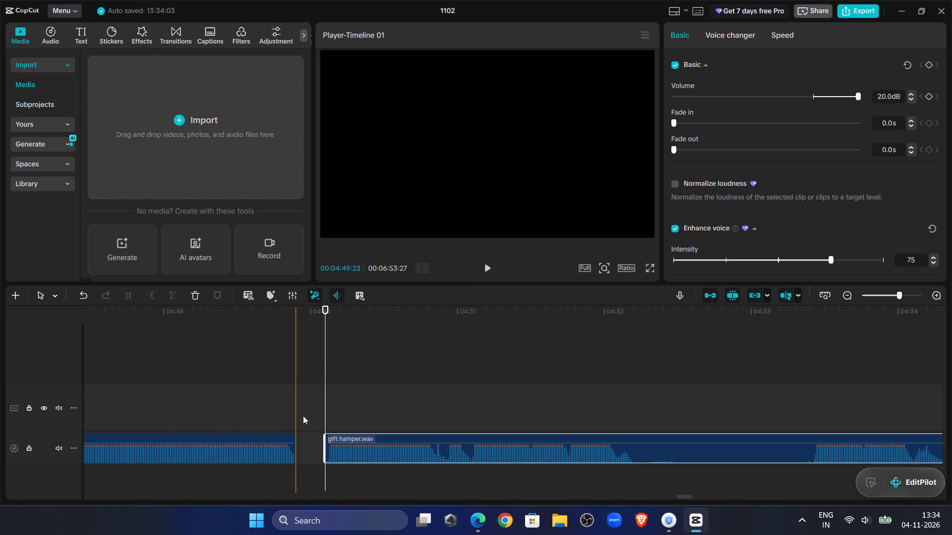
left_click_drag(345, 439, 315, 442)
Replay the audio across the new join and split the gift hamper.wav clip at 00:04:52:00, at the start of the pause.
left_click(259, 376)
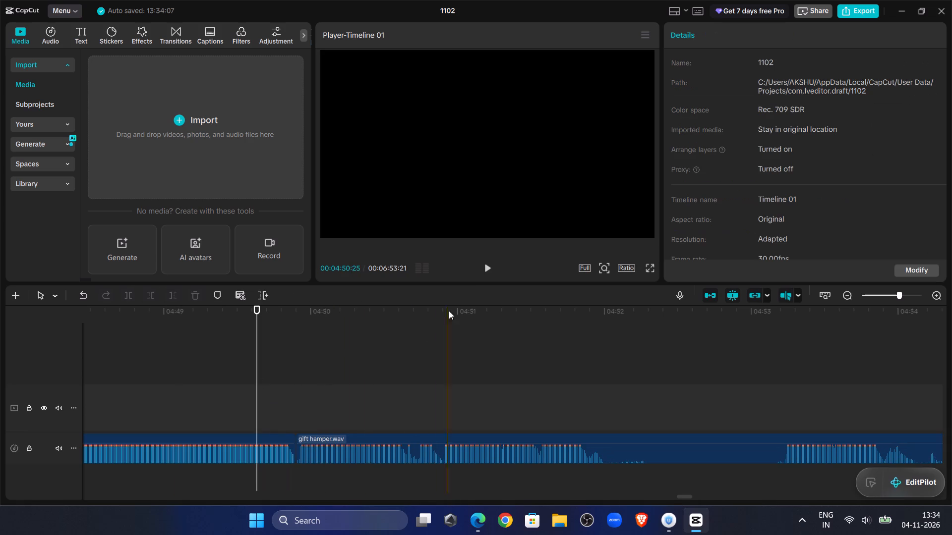
left_click(485, 276)
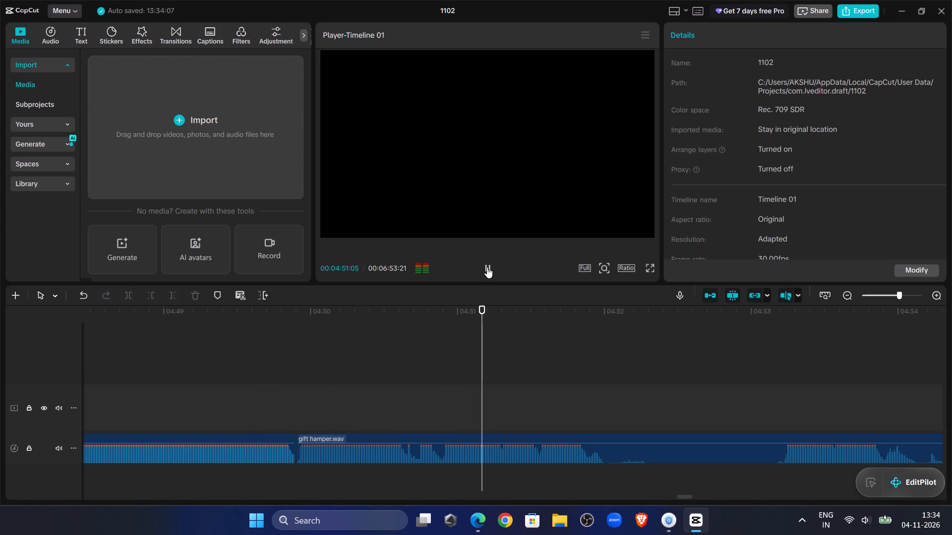
left_click(487, 267)
left_click_drag(610, 421, 610, 423)
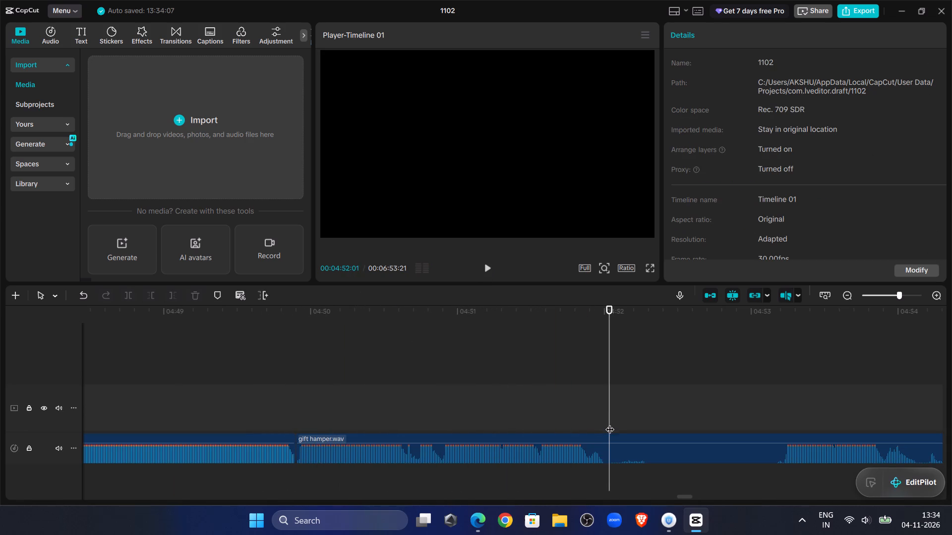
left_click_drag(610, 423, 604, 427)
left_click(595, 446)
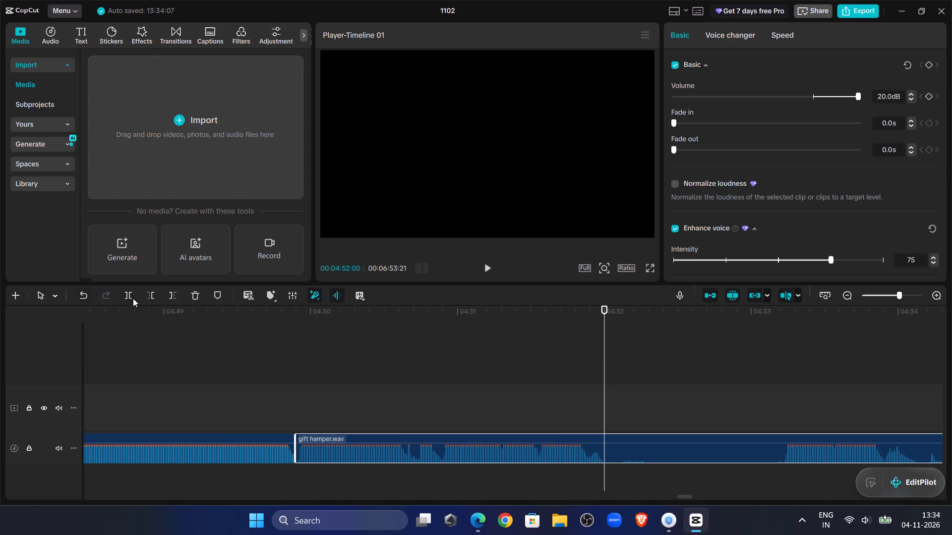
left_click(133, 298)
Play on from the split, trim away the part of the new clip before 00:04:54:25, and close the gap.
left_click(770, 384)
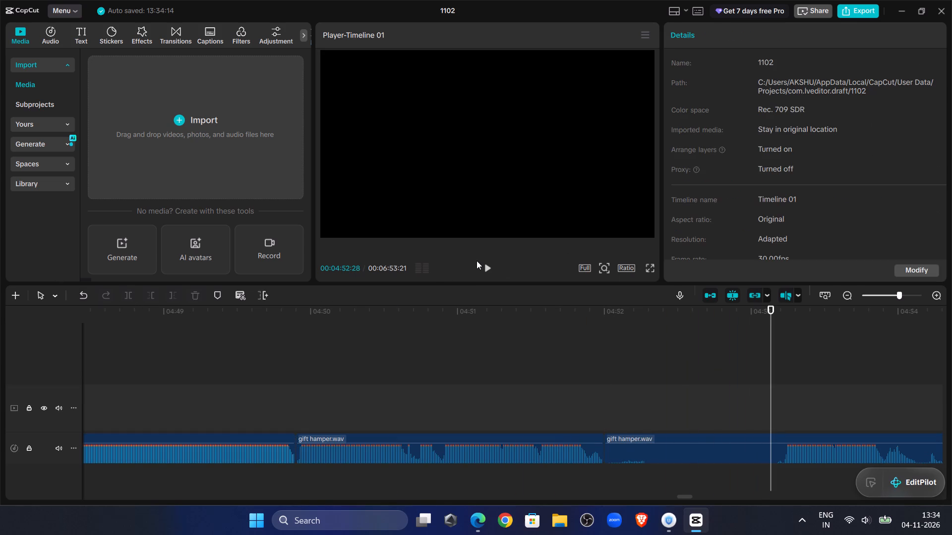
left_click(475, 261)
left_click(479, 262)
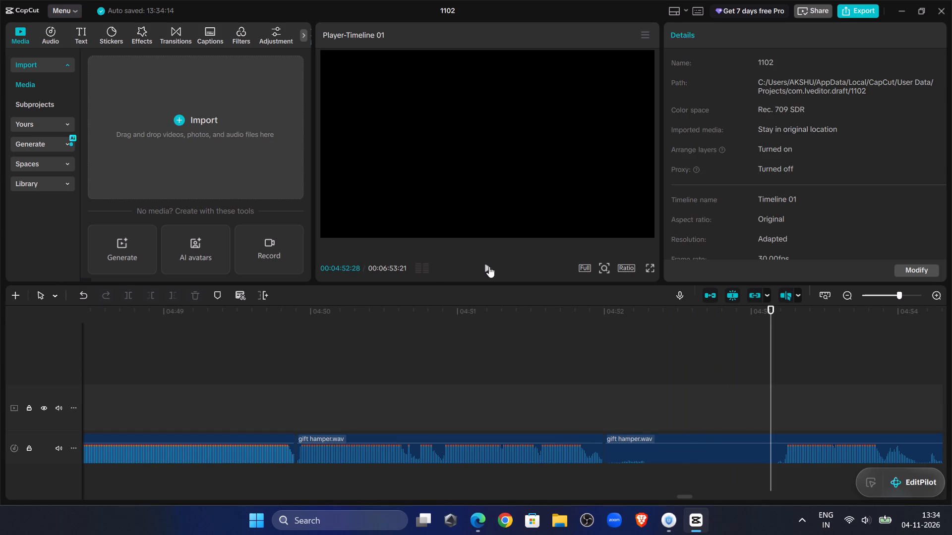
left_click(489, 265)
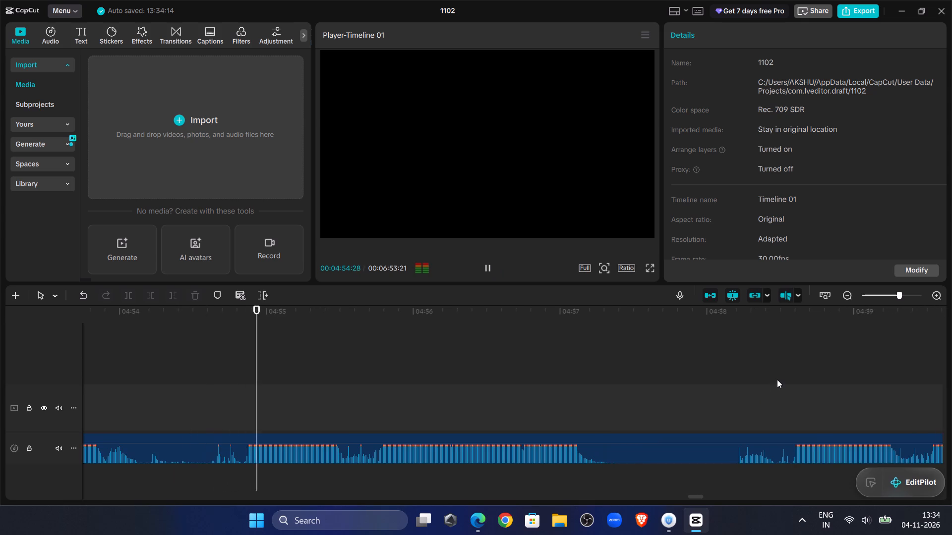
left_click(246, 390)
left_click_drag(245, 389, 233, 391)
left_click(234, 391)
left_click_drag(235, 391, 244, 399)
left_click(260, 446)
left_click(155, 301)
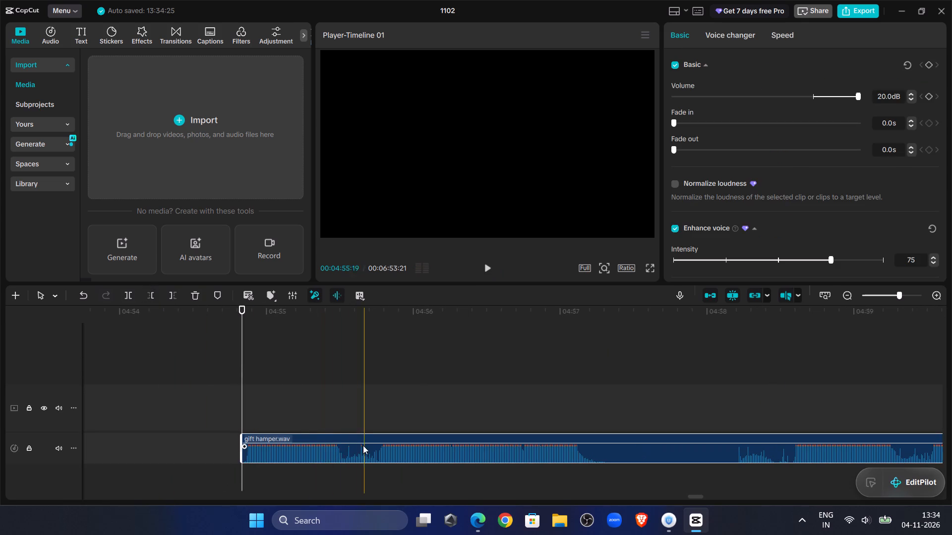
left_click_drag(376, 438, 355, 451)
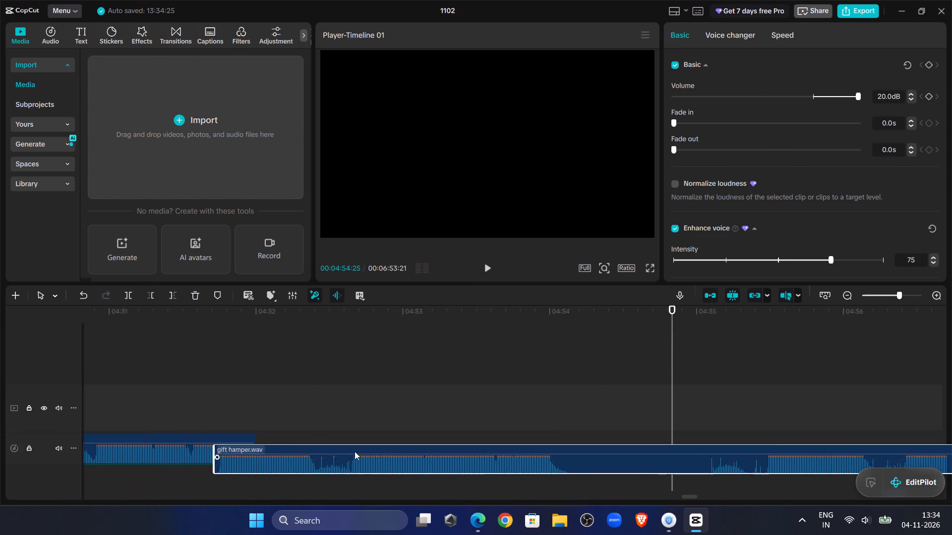
left_click_drag(355, 451, 388, 443)
Replay the audio across the new join, trim the end of the preceding clip back to 00:04:51:27, and close the gap.
left_click(164, 373)
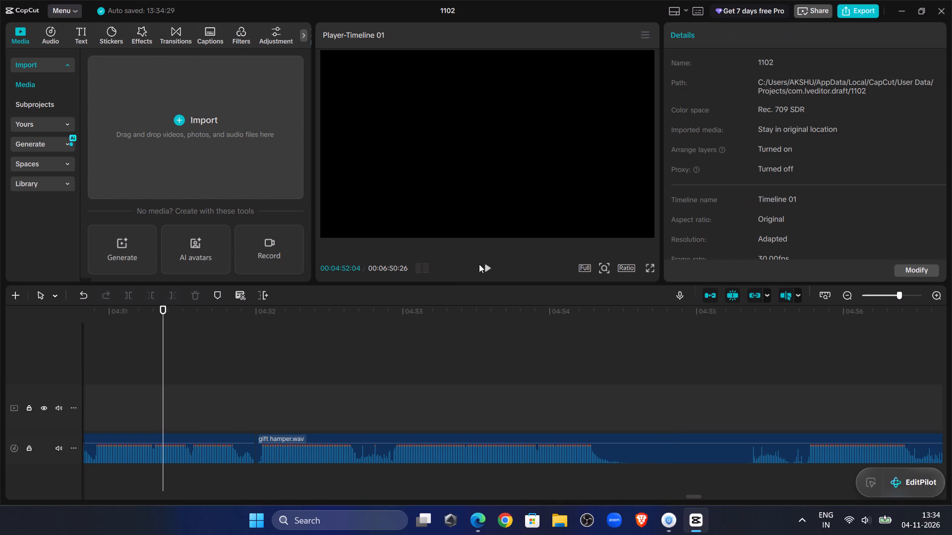
left_click(489, 267)
left_click(215, 378)
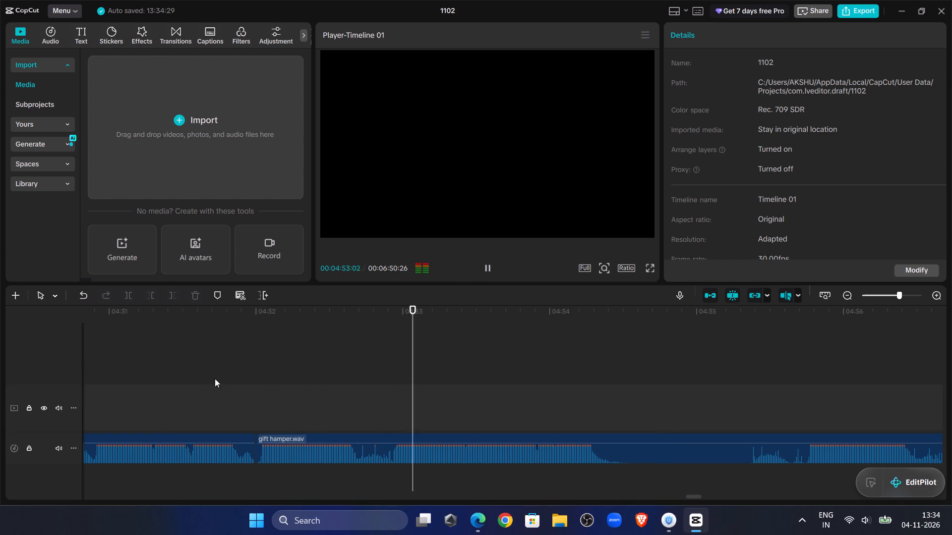
left_click_drag(215, 378, 243, 402)
left_click(237, 453)
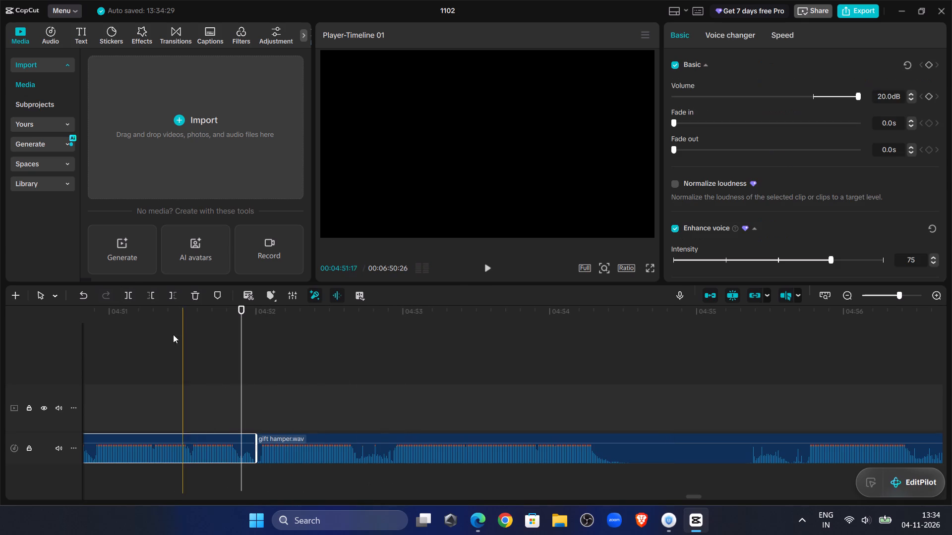
left_click(169, 292)
left_click(273, 437)
left_click_drag(273, 437, 262, 439)
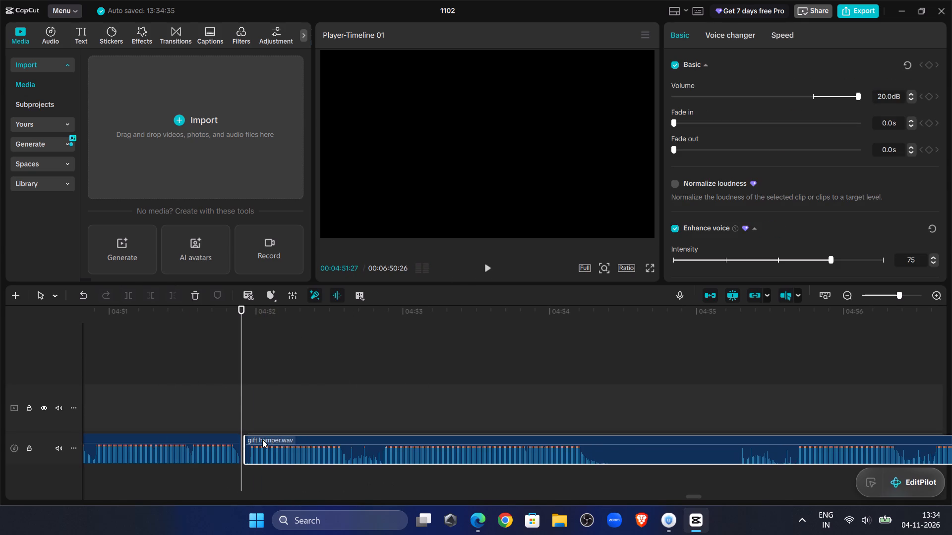
left_click_drag(262, 439, 259, 439)
Replay the audio across the tightened join and split the gift hamper.wav clip at about 00:04:52:18.
left_click(164, 375)
left_click(495, 267)
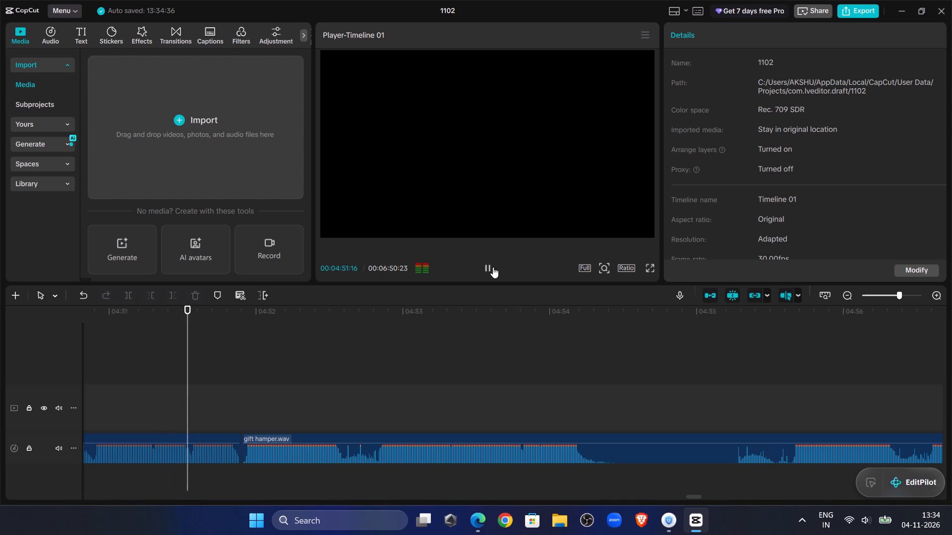
left_click(486, 265)
left_click(352, 455)
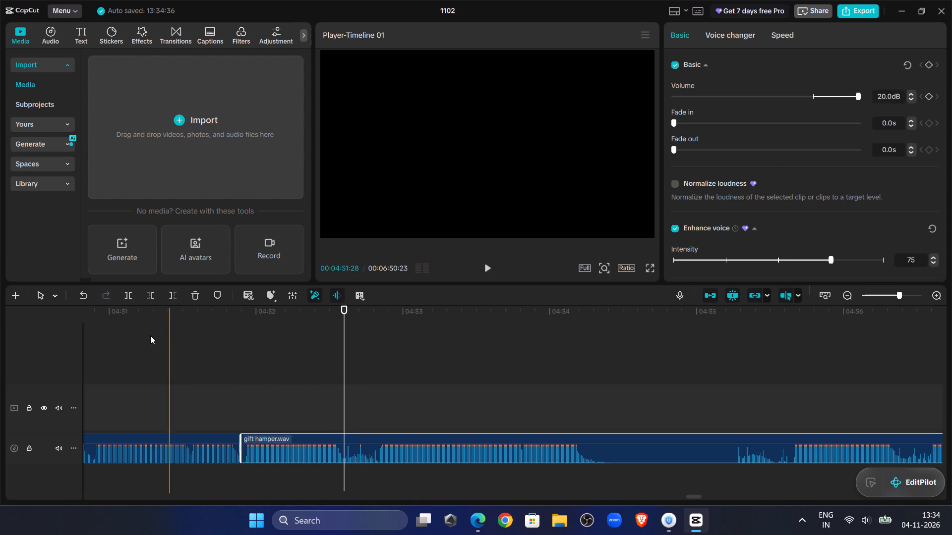
left_click(129, 290)
Play on from the split, trim away the part of the new clip before 00:04:52:24, and close the gap.
double_click(491, 268)
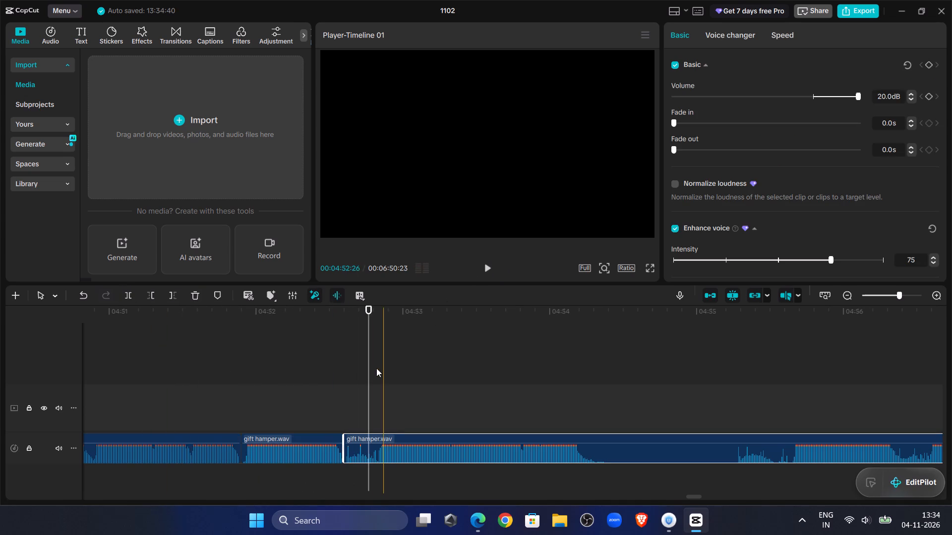
left_click(371, 369)
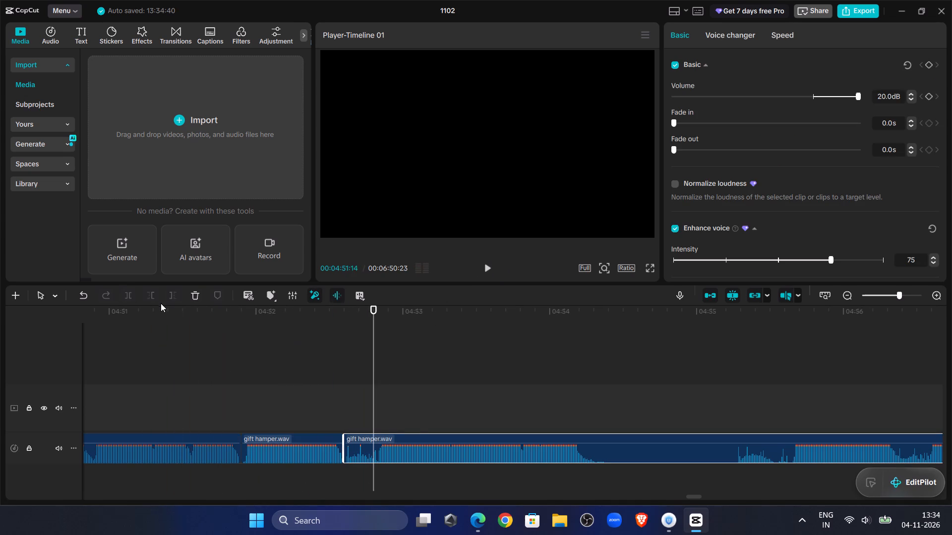
left_click(158, 299)
left_click_drag(398, 439, 372, 441)
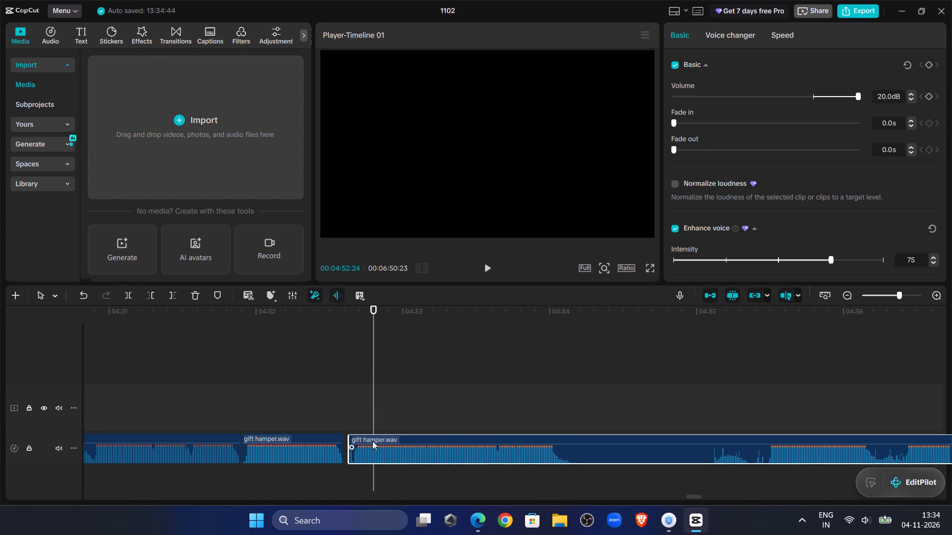
left_click_drag(372, 441, 370, 442)
Play on past the following pause, trim away the last clip's part before about 00:04:56:11, and close the gap.
left_click(310, 381)
left_click(486, 274)
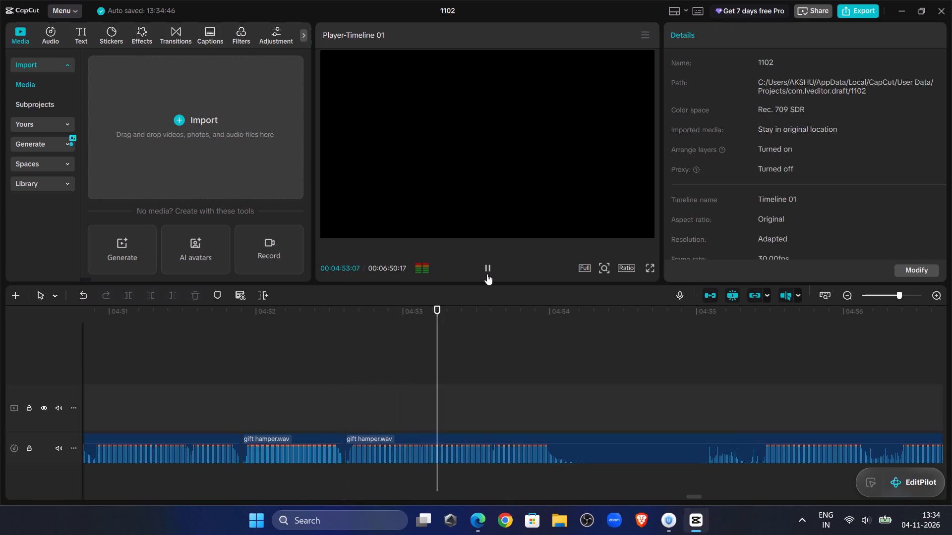
left_click(891, 299)
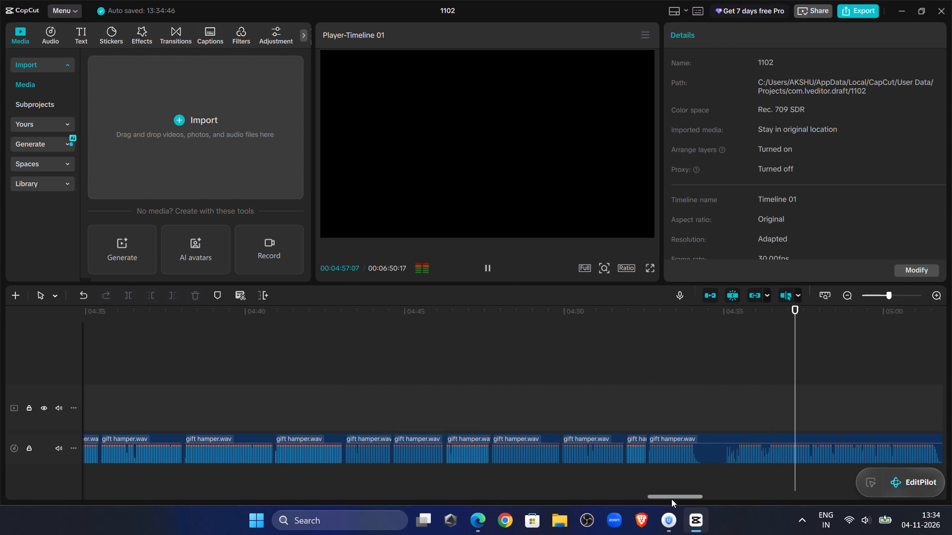
left_click_drag(671, 499, 690, 502)
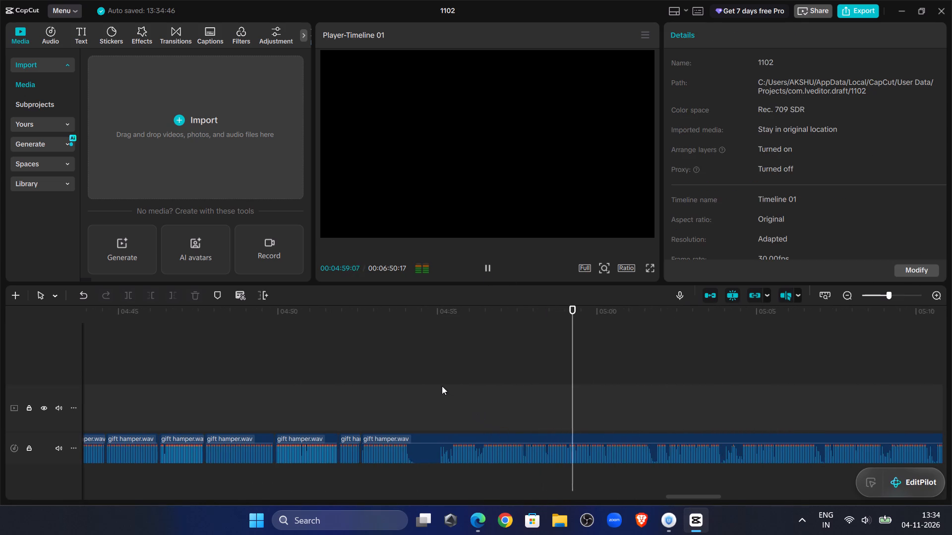
left_click(442, 386)
left_click(491, 266)
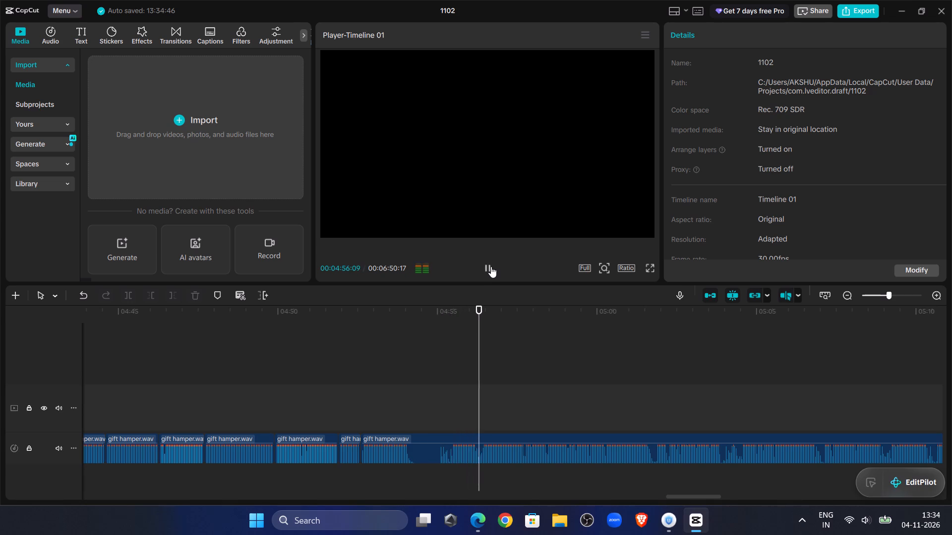
left_click(491, 267)
left_click(473, 458)
left_click(154, 296)
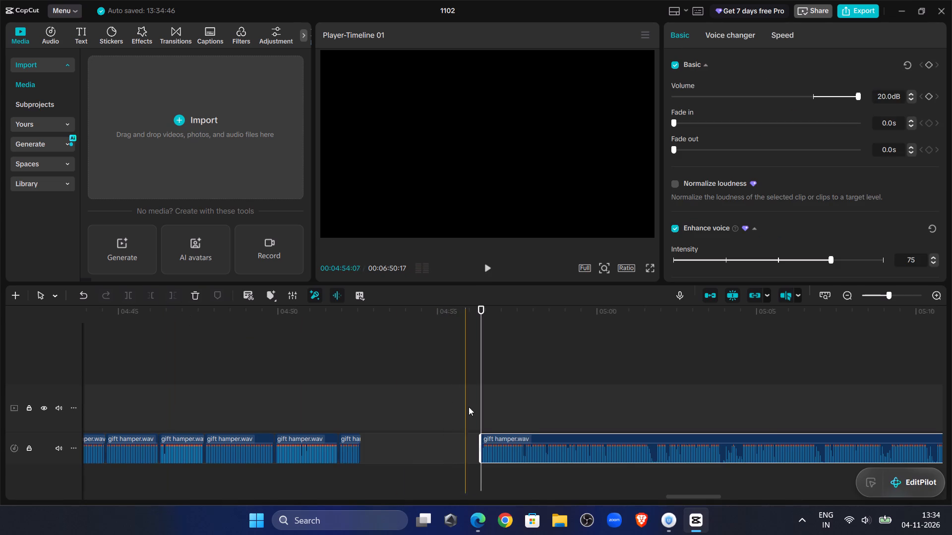
left_click_drag(502, 435, 380, 438)
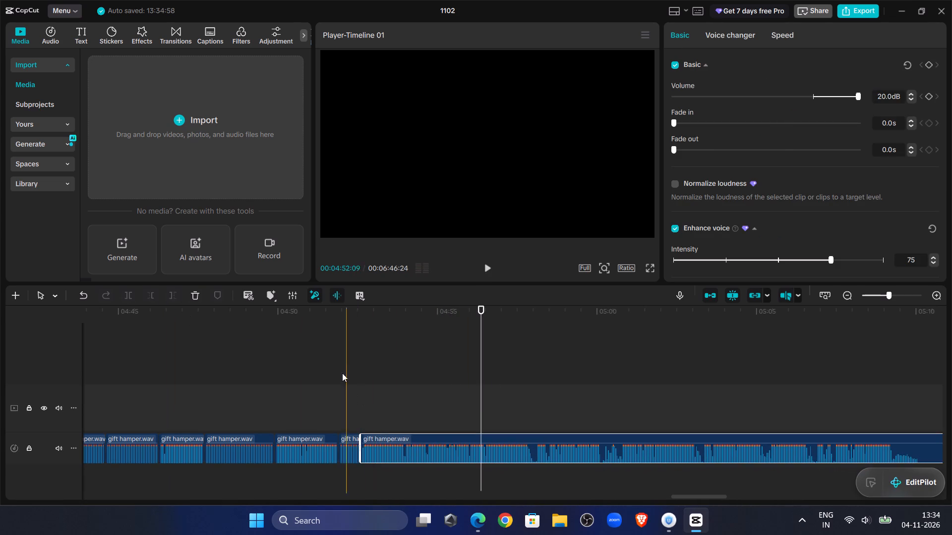
Replay the audio across the new join and further along, and split the gift hamper.wav clip at 00:04:55:08.
left_click(339, 371)
left_click(902, 296)
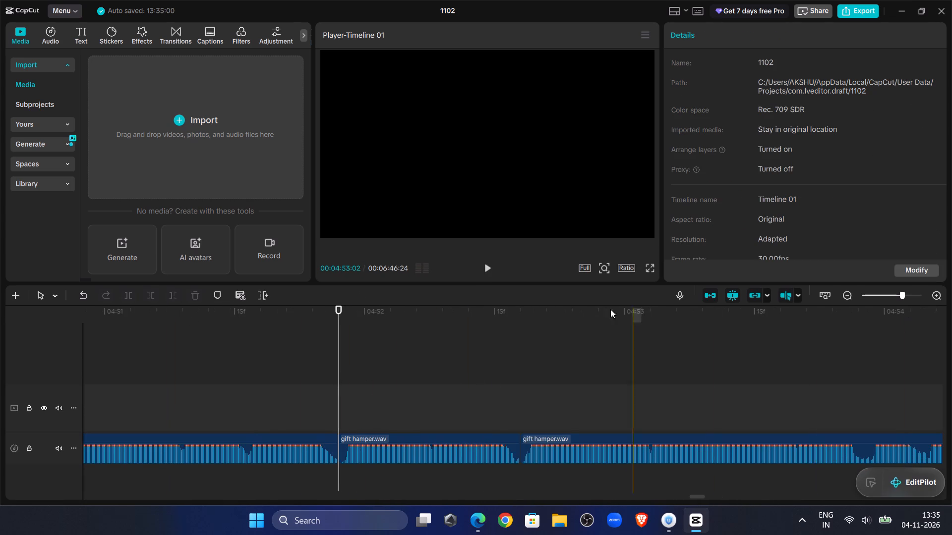
left_click(493, 270)
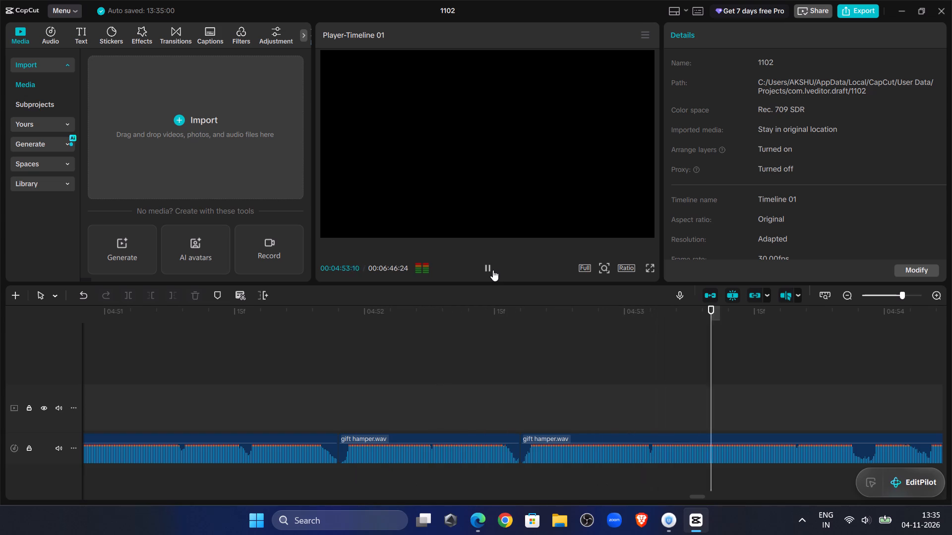
left_click(493, 270)
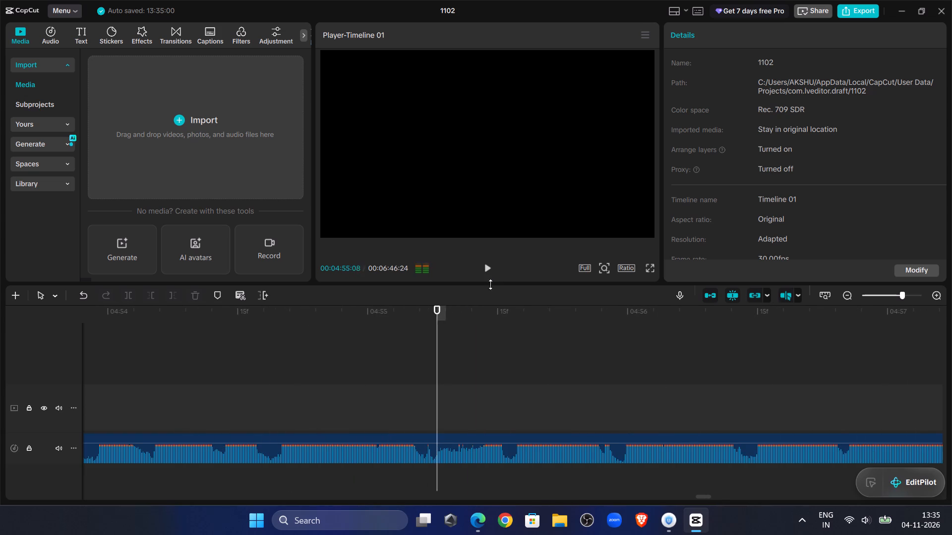
left_click(429, 453)
left_click(127, 297)
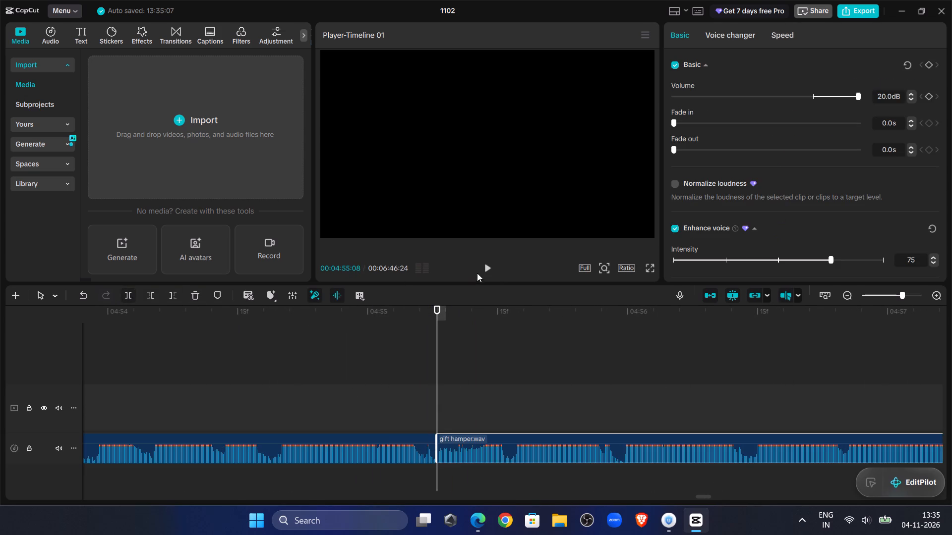
Play on from the split, trim away the part of the new clip before 00:05:00:22, and close the gap.
left_click(487, 270)
left_click(505, 401)
left_click_drag(505, 401, 509, 403)
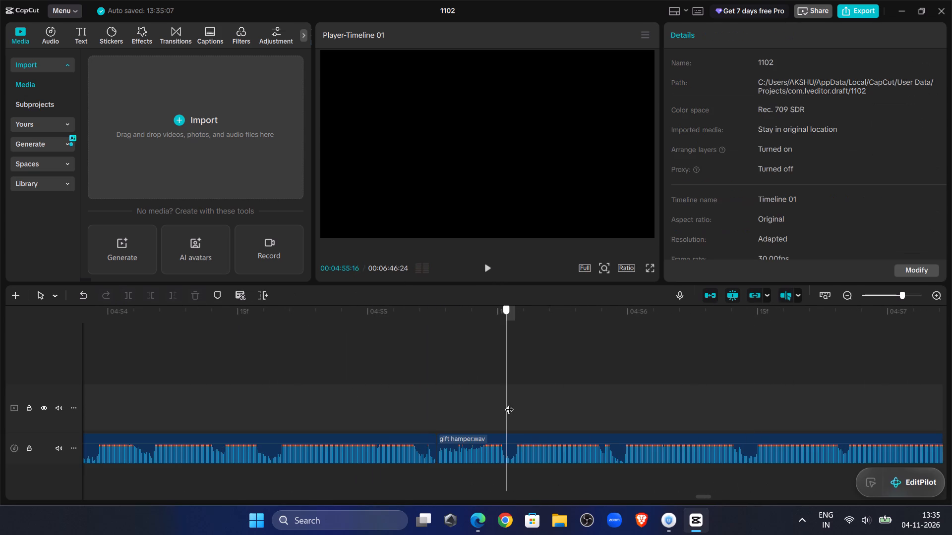
left_click_drag(509, 403, 512, 409)
left_click(484, 272)
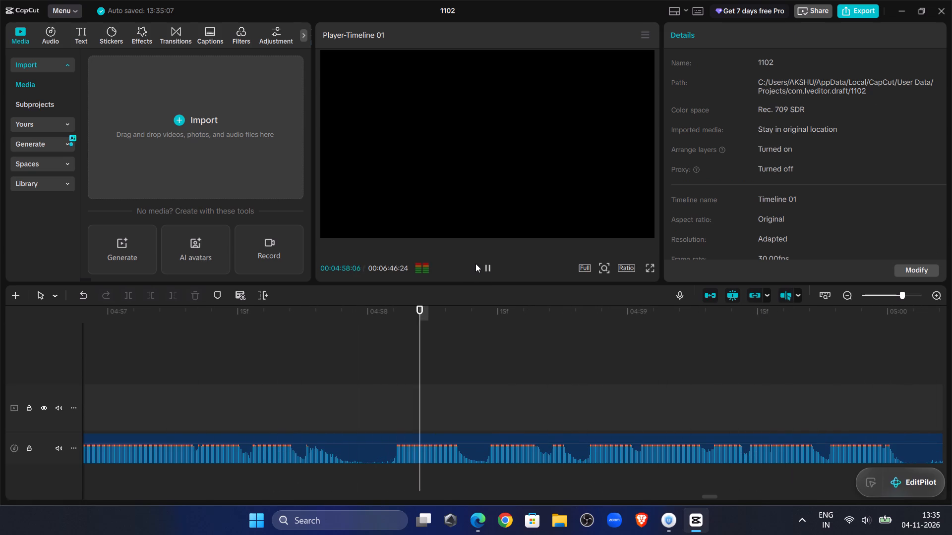
left_click(895, 297)
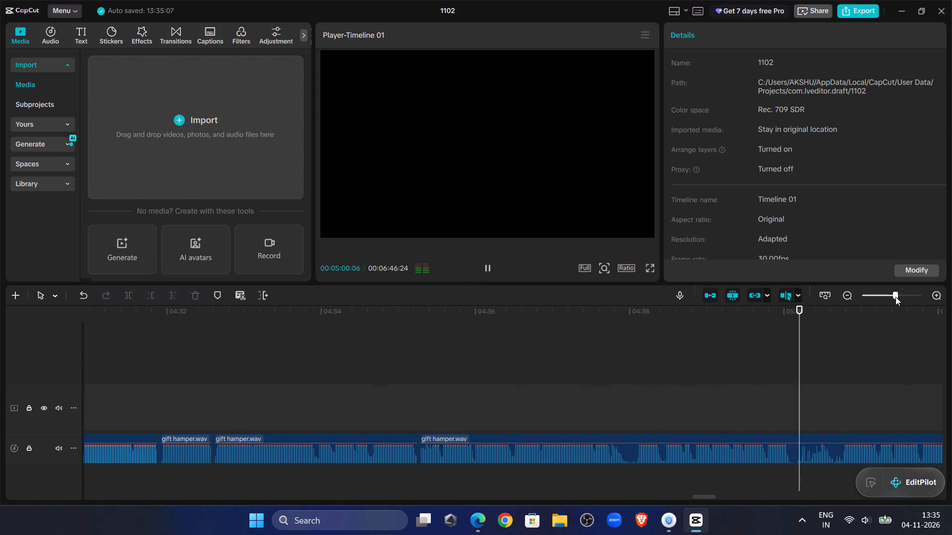
left_click(820, 386)
left_click_drag(820, 384, 840, 403)
left_click(834, 448)
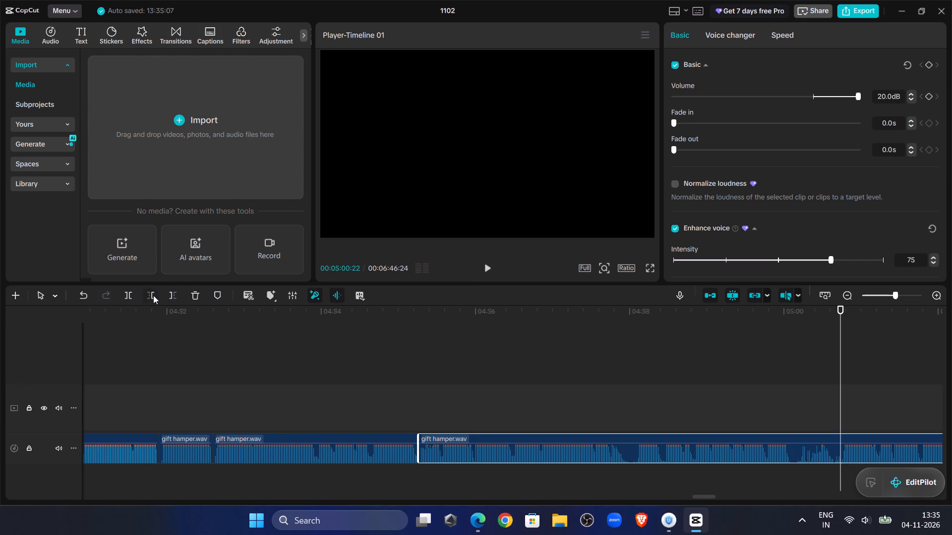
left_click(153, 295)
left_click_drag(863, 435, 465, 432)
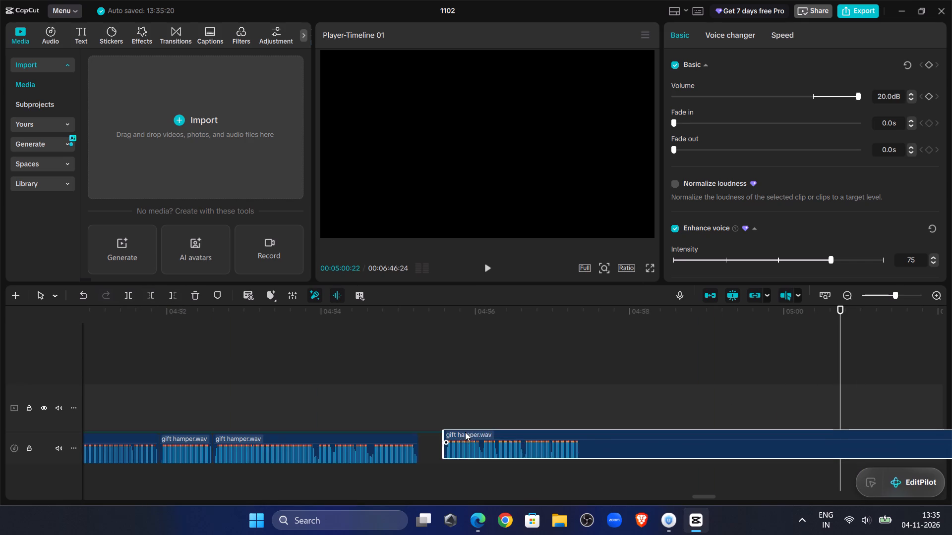
left_click_drag(465, 432, 444, 435)
Replay the audio across the new join and further along, and split the gift hamper.wav clip at 00:04:57:17.
left_click(396, 356)
left_click(487, 267)
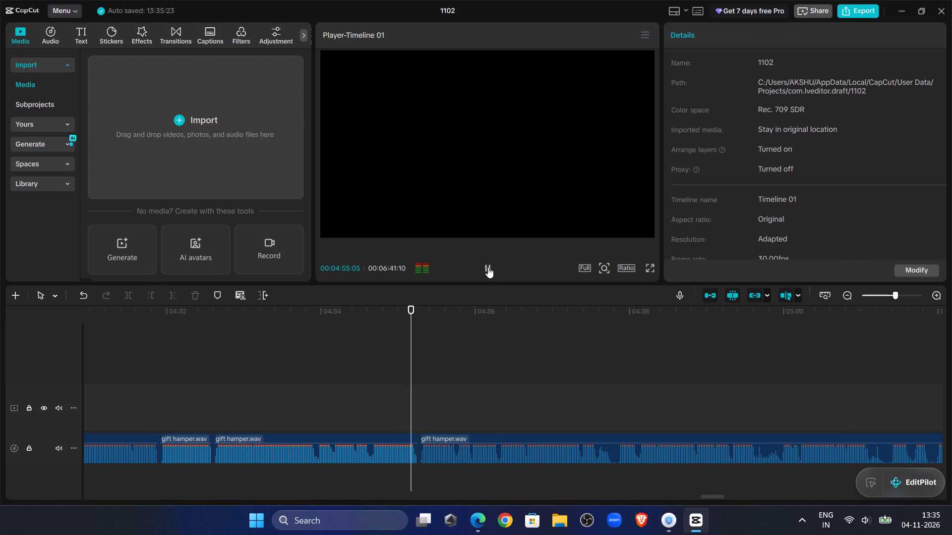
left_click(903, 298)
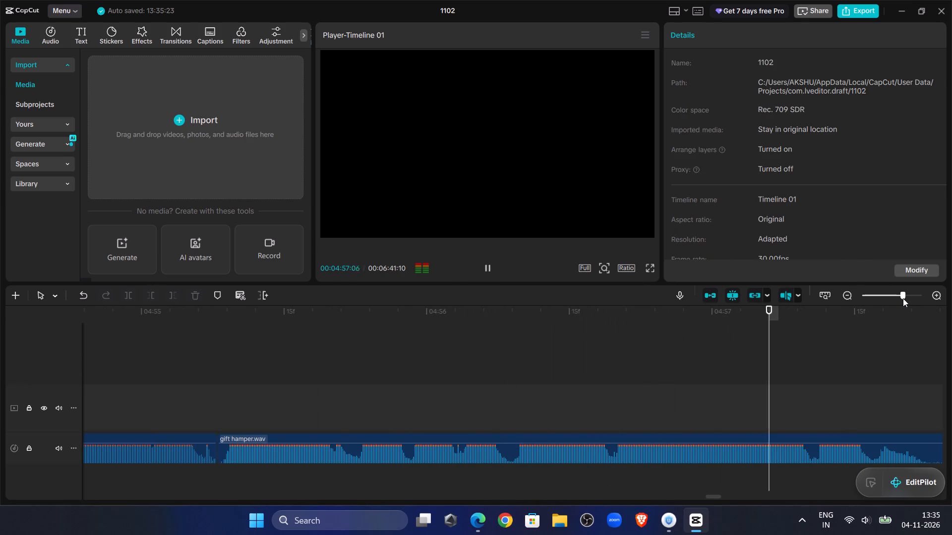
left_click(826, 346)
left_click_drag(826, 346, 613, 339)
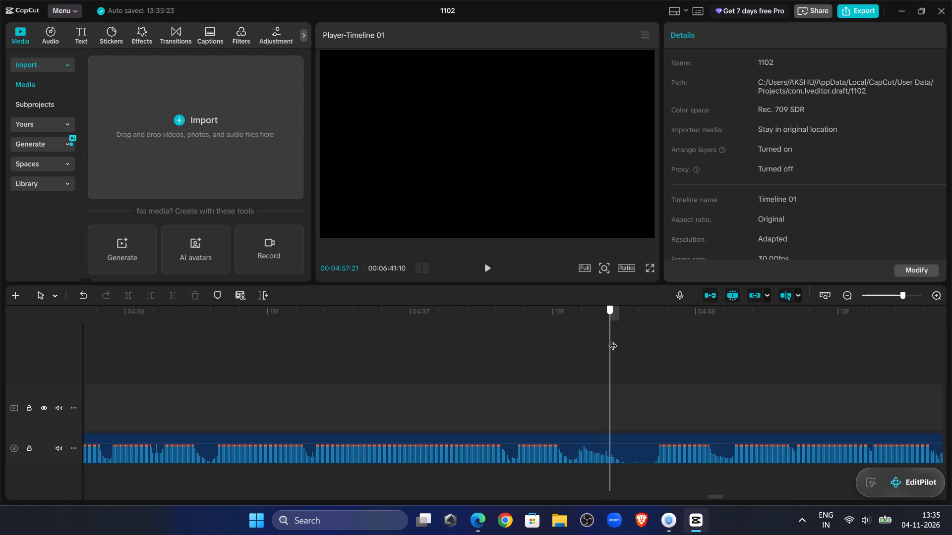
left_click_drag(613, 339, 634, 339)
left_click(489, 273)
left_click(539, 365)
left_click_drag(540, 365, 573, 389)
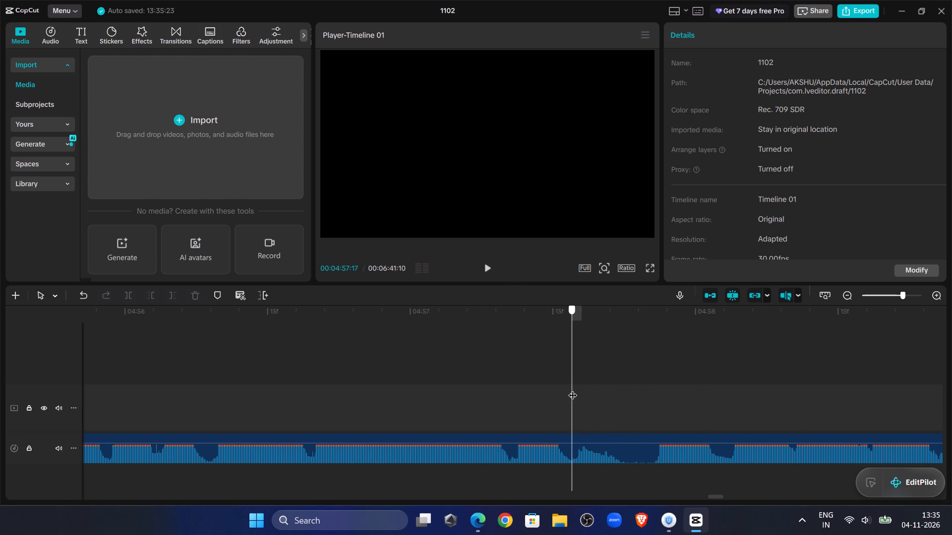
left_click_drag(573, 389, 572, 391)
left_click(562, 446)
left_click(135, 299)
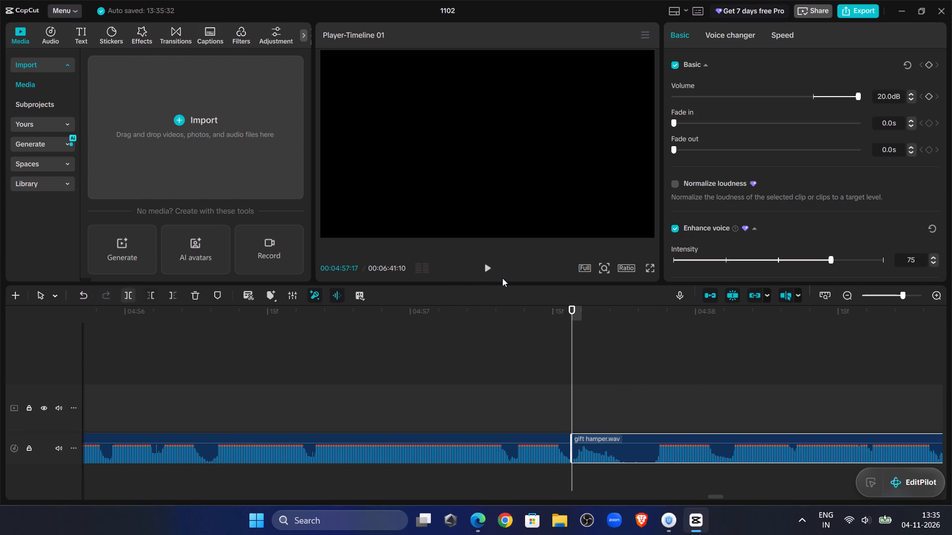
Play on from the split, trim away the new clip's part before 00:04:57:25, and close the gap.
double_click(488, 267)
left_click(648, 374)
left_click_drag(650, 377, 651, 382)
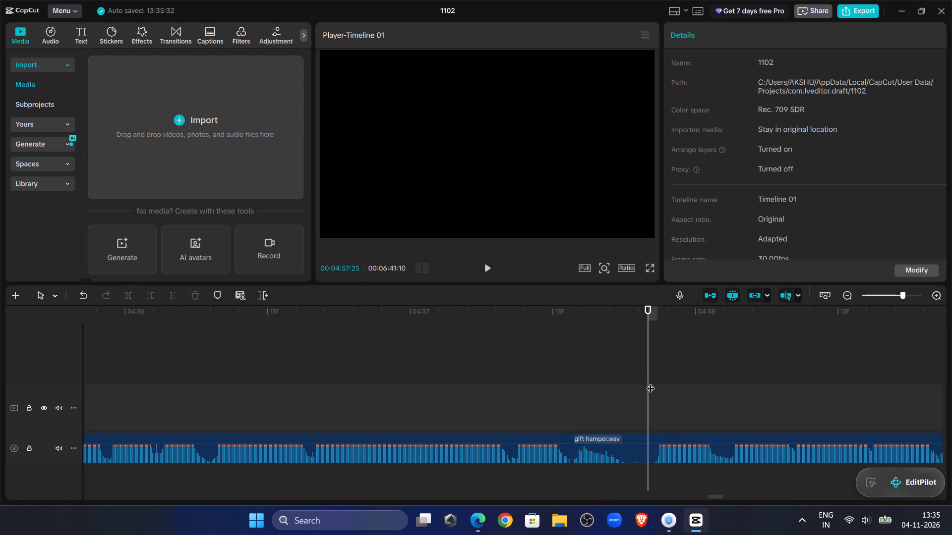
left_click_drag(651, 382, 652, 382)
left_click(654, 395)
left_click(651, 395)
left_click(653, 447)
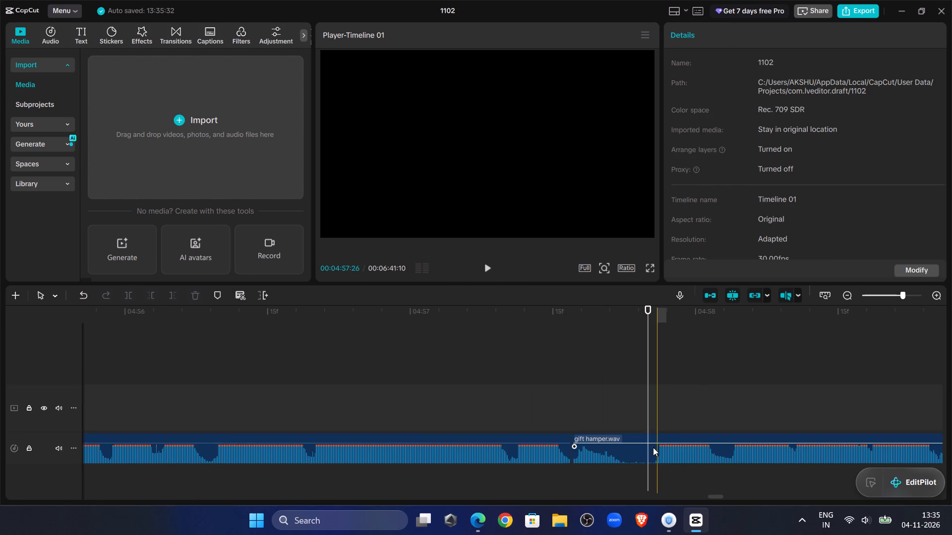
left_click(156, 298)
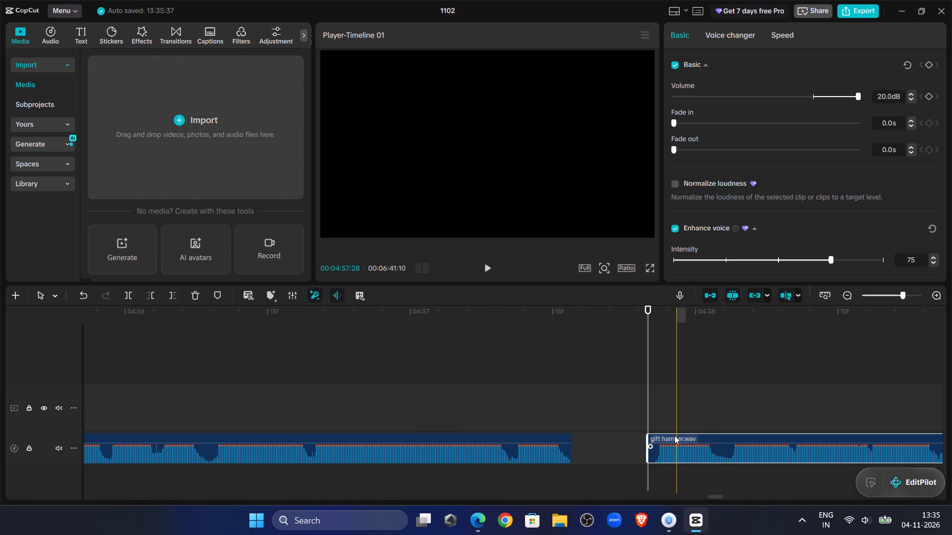
left_click_drag(674, 435, 616, 447)
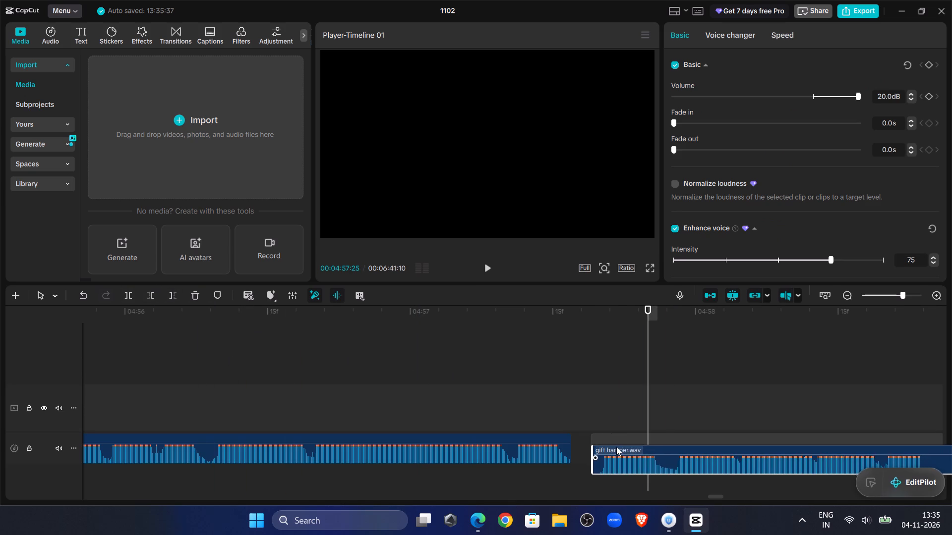
left_click_drag(616, 447, 600, 441)
Replay the audio across the new join and further along, and split the gift hamper.wav clip at about 00:04:59:10.
left_click(454, 358)
left_click(489, 275)
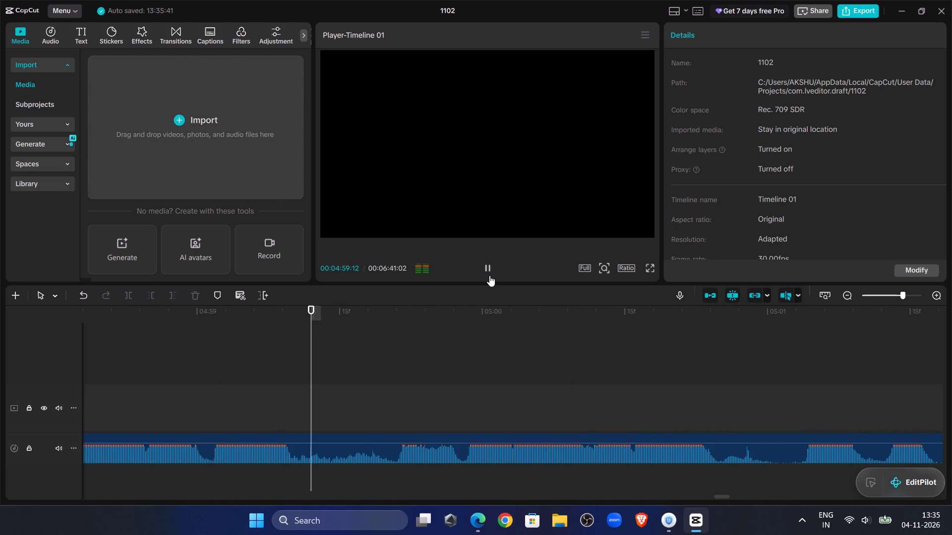
left_click(489, 275)
left_click(295, 399)
left_click(308, 457)
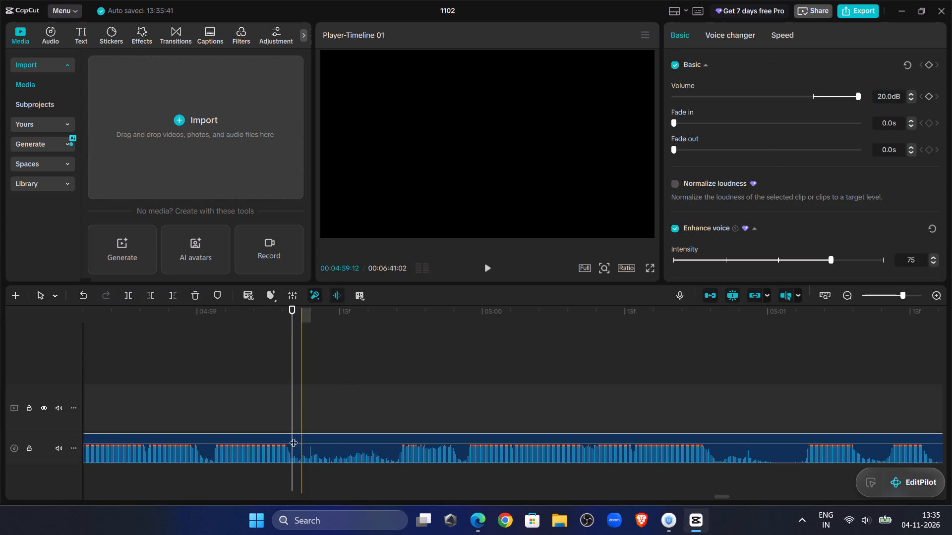
left_click(135, 297)
Play on from the split, trim away the new clip's part before 00:04:59:28, and close the gap.
left_click(490, 267)
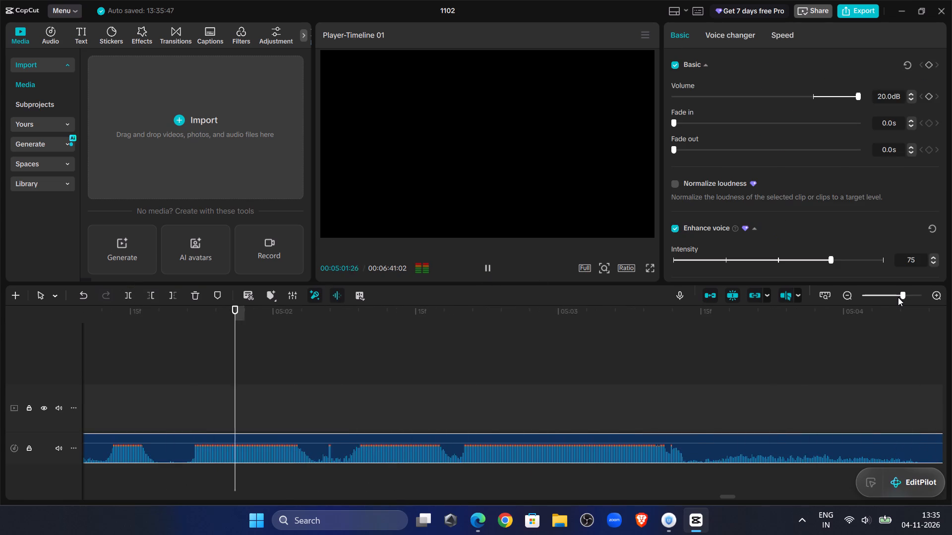
left_click(334, 364)
left_click_drag(334, 364, 62, 387)
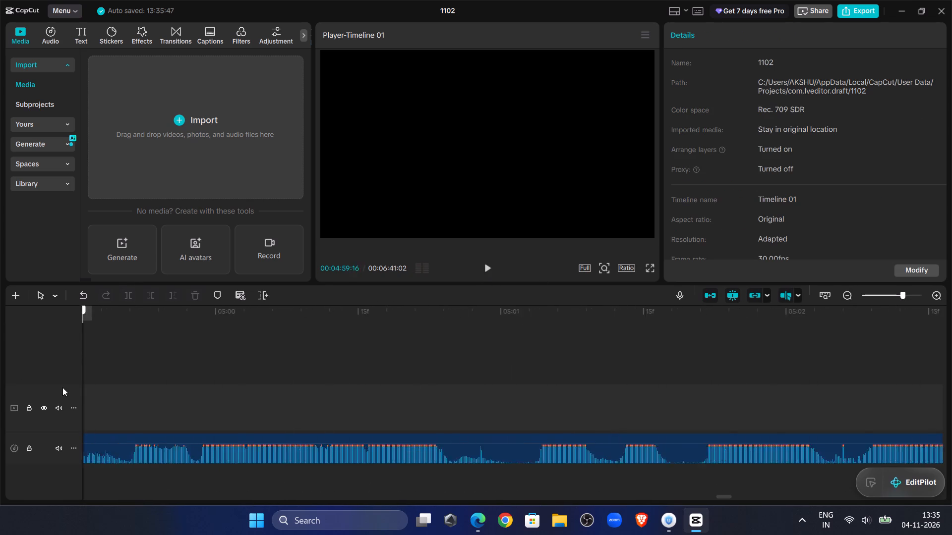
left_click_drag(62, 387, 408, 417)
left_click(408, 448)
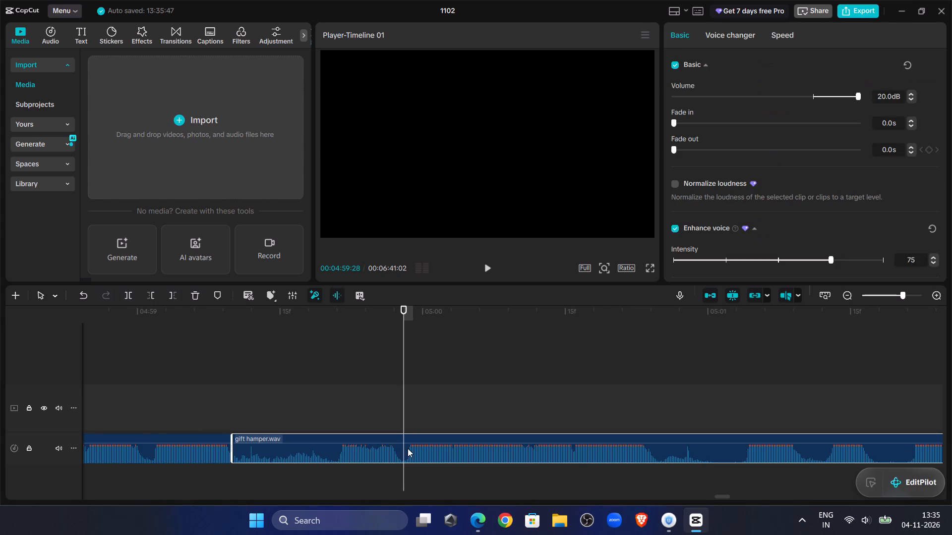
left_click(147, 290)
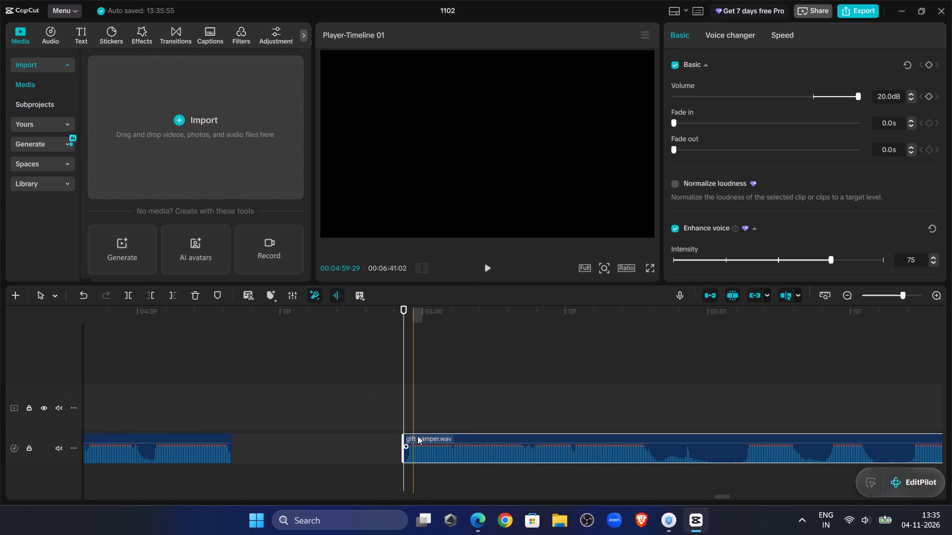
left_click_drag(417, 436, 245, 444)
Replay the audio across the new join and split the gift hamper.wav clip at 00:05:00:07.
left_click(189, 373)
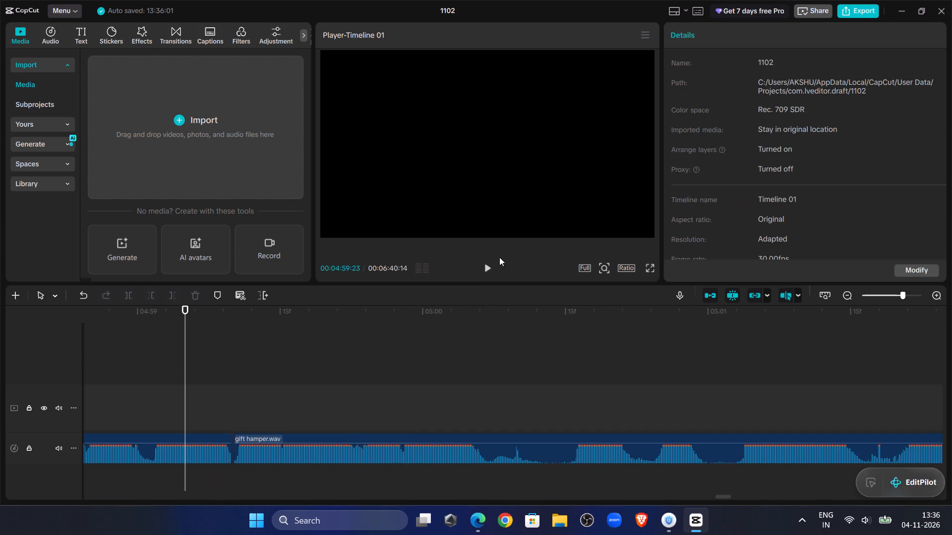
left_click(493, 269)
left_click(488, 268)
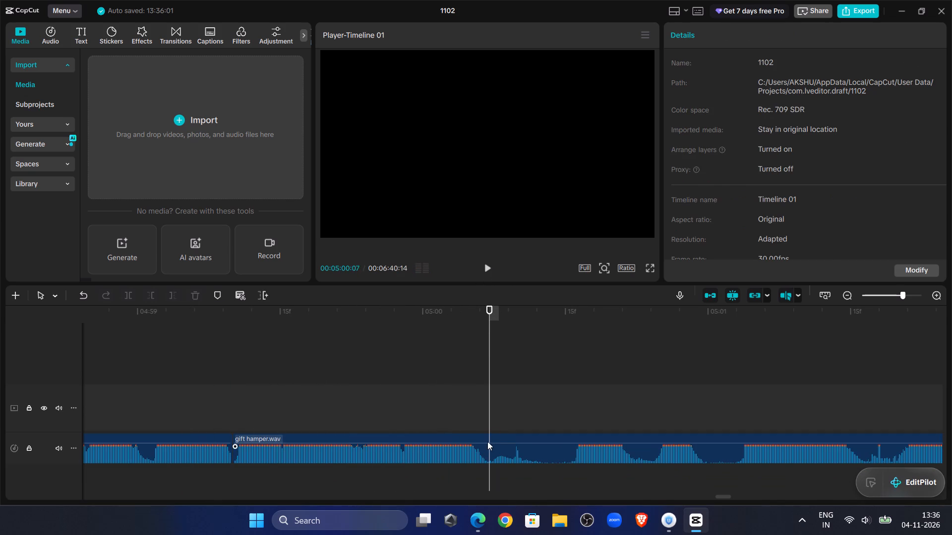
left_click(485, 443)
left_click(126, 293)
Play on from the split, trim away the new clip's part before 00:05:00:16, and close the gap.
double_click(483, 268)
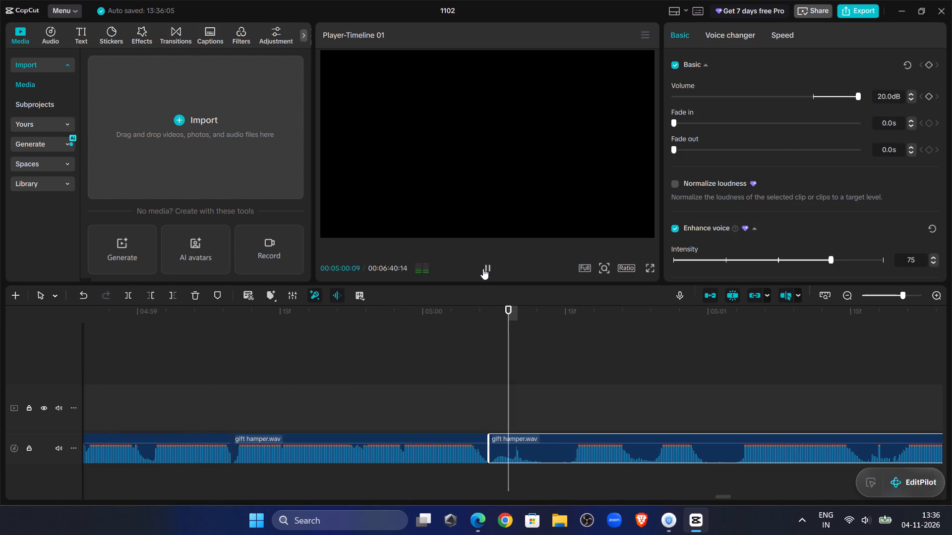
left_click(572, 398)
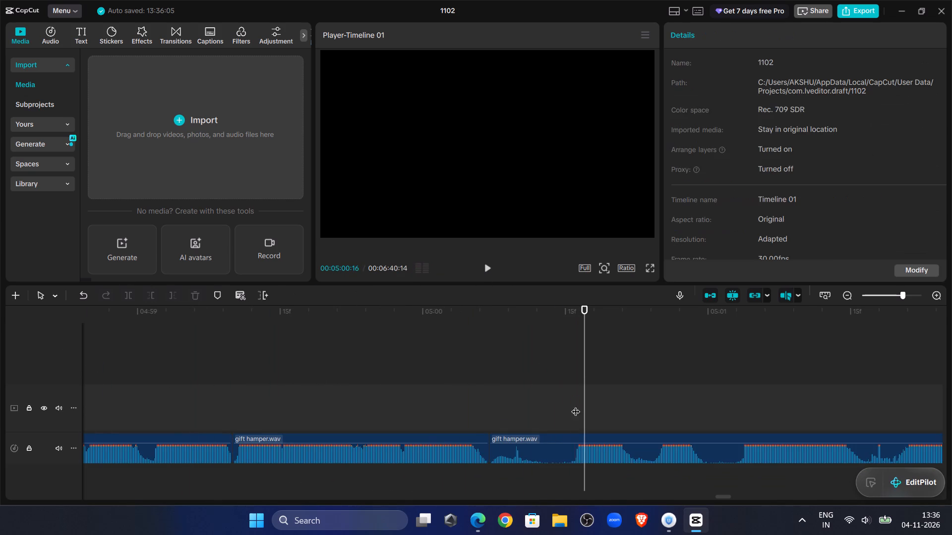
left_click(579, 444)
left_click(151, 296)
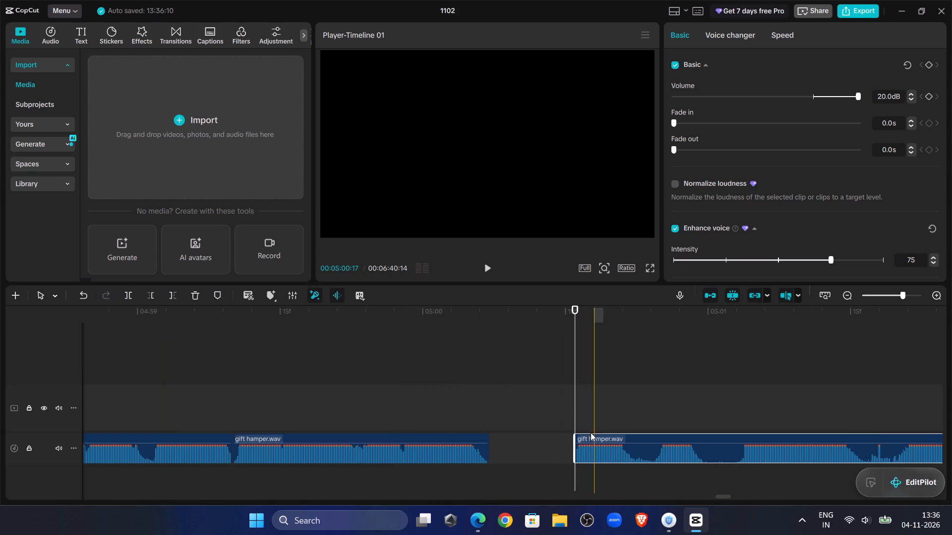
left_click_drag(593, 438, 503, 446)
Replay the audio across the new join and further along, and split the gift hamper.wav clip at about 00:05:01:08.
left_click(435, 375)
left_click(481, 274)
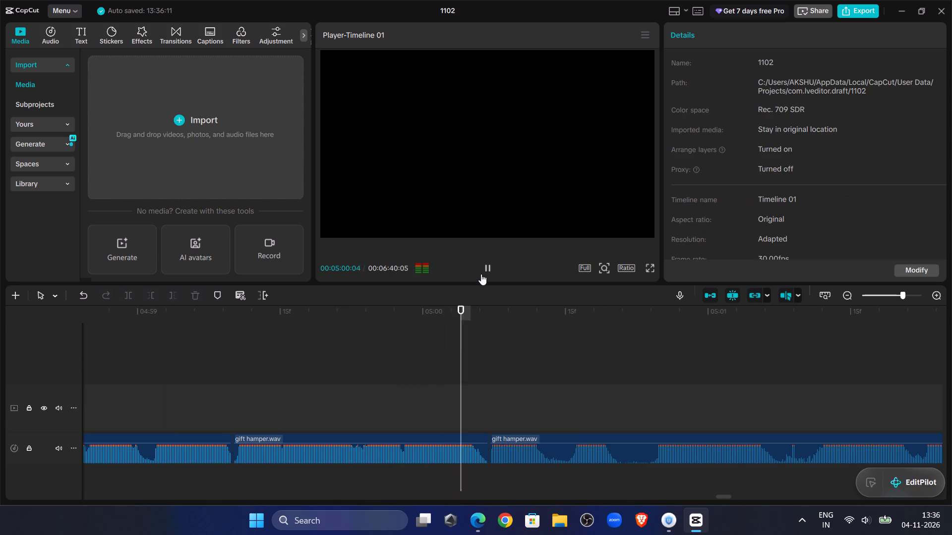
left_click(480, 273)
left_click(759, 452)
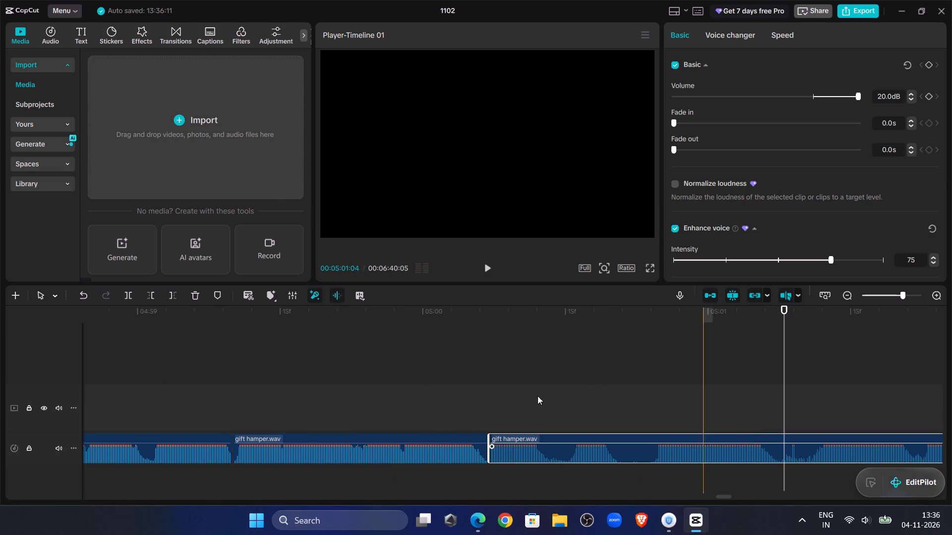
left_click(132, 295)
Play on from the split, trim away the new clip's part before about 00:05:01:10, and close the gap.
double_click(487, 269)
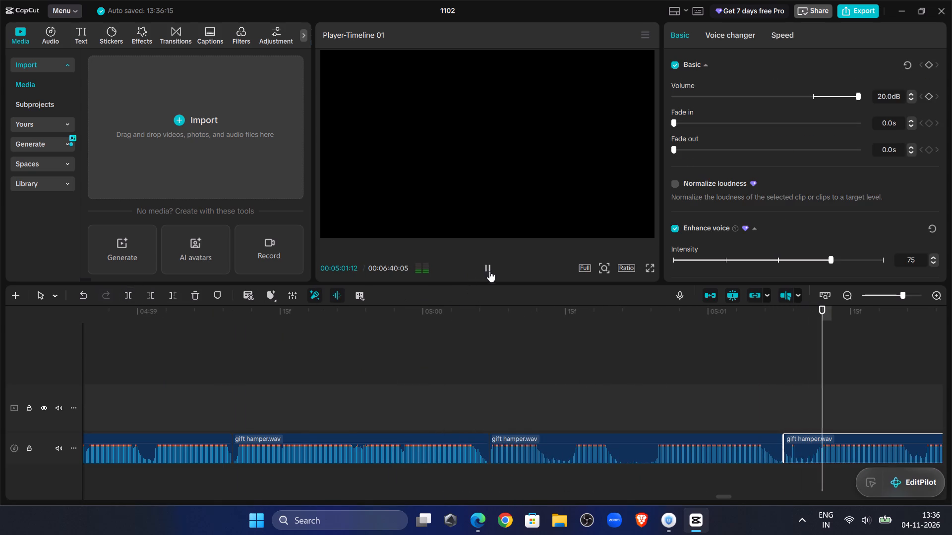
left_click(807, 413)
left_click(814, 438)
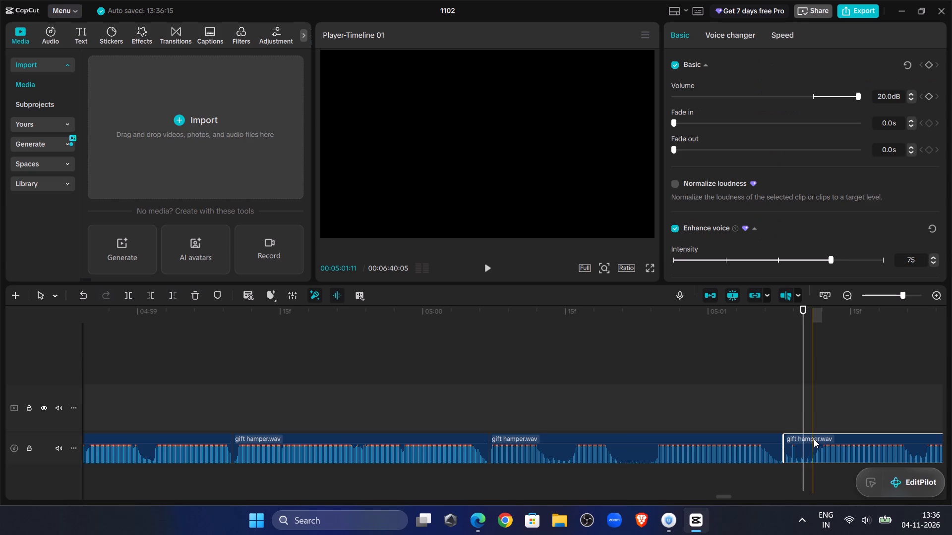
left_click(149, 300)
left_click_drag(823, 436, 803, 439)
Replay the preceding section and split the gift hamper.wav clip that starts at 00:05:00:07 at the pause at 00:05:00:21.
left_click(427, 387)
left_click(476, 268)
left_click(485, 270)
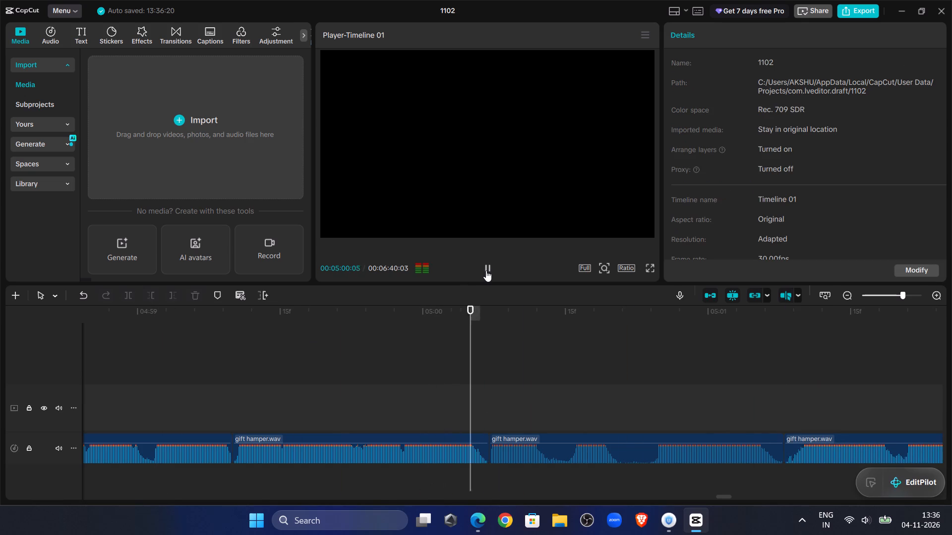
left_click(555, 370)
left_click_drag(558, 370, 632, 409)
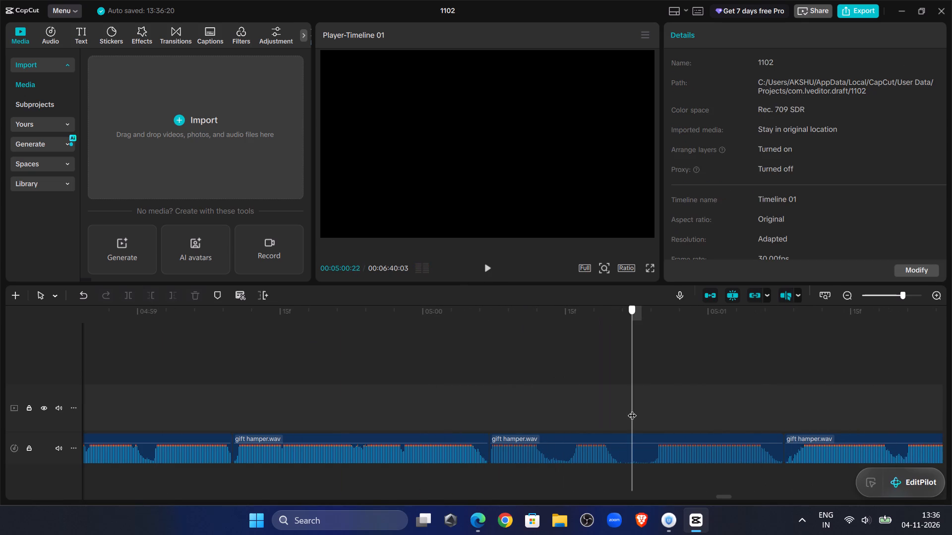
left_click_drag(632, 409, 622, 407)
left_click(631, 446)
left_click(136, 297)
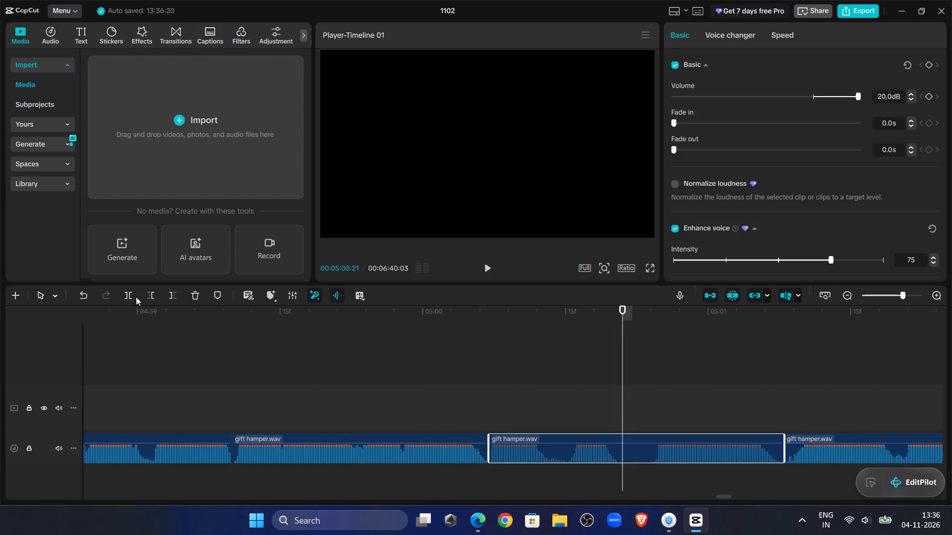
left_click(132, 296)
Play on from the split, trim away the new short clip's part before 00:05:00:24, and close the gaps before and after it.
double_click(490, 270)
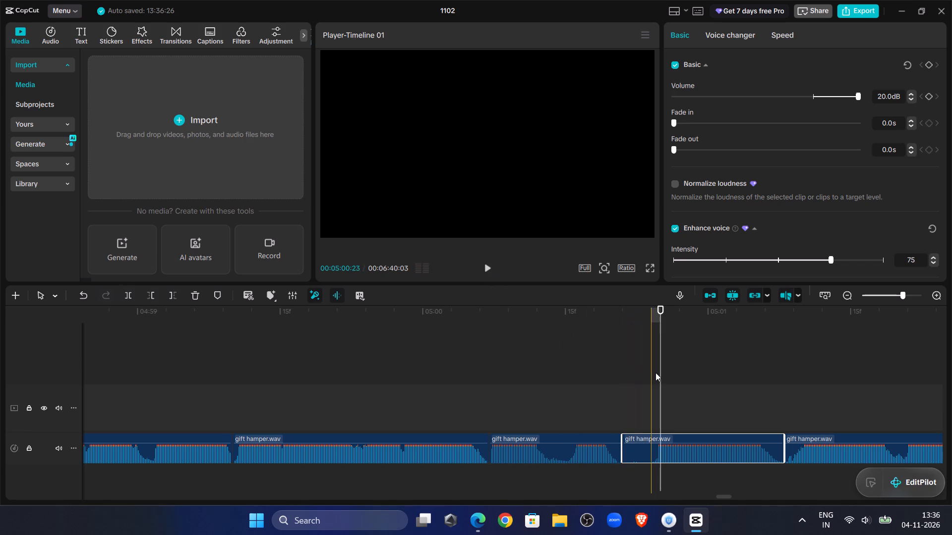
left_click_drag(659, 378, 648, 382)
left_click(155, 296)
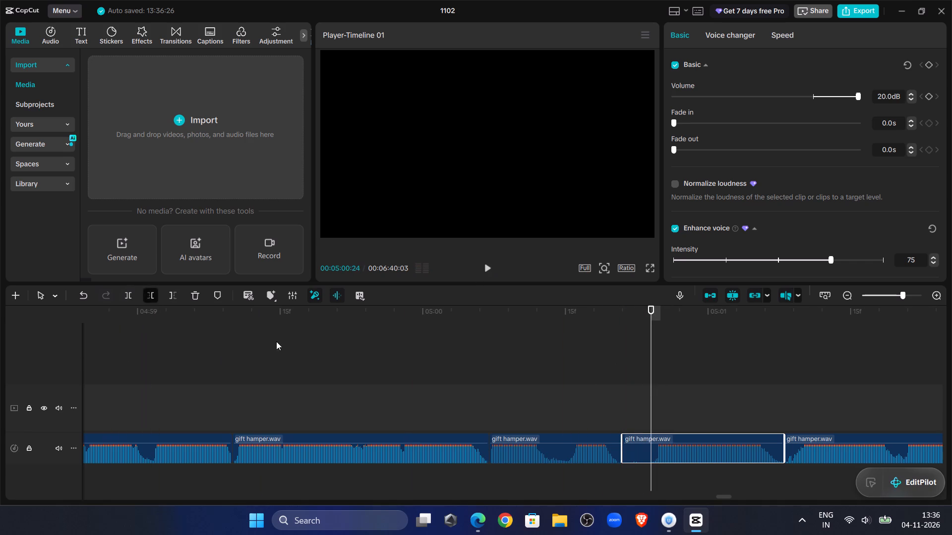
left_click_drag(710, 438, 683, 441)
left_click(322, 348)
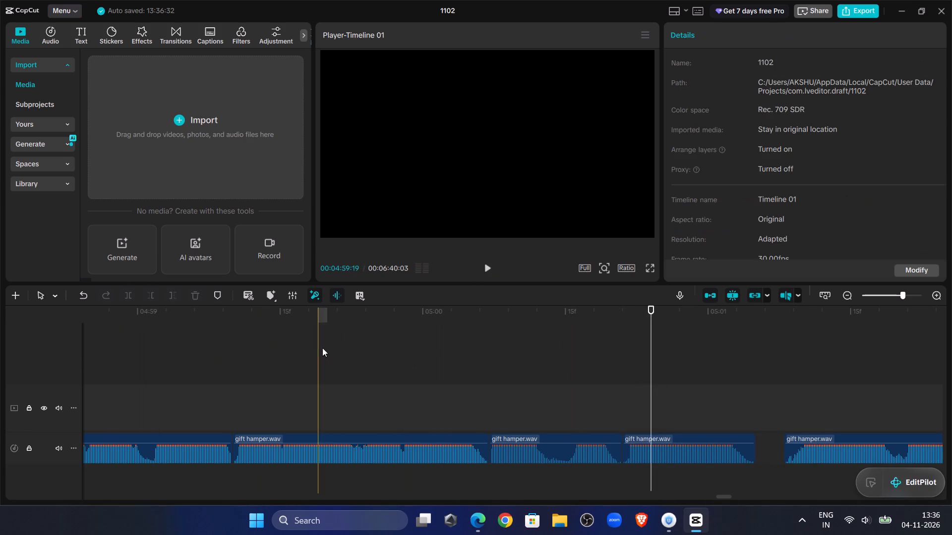
left_click(480, 268)
left_click(830, 438)
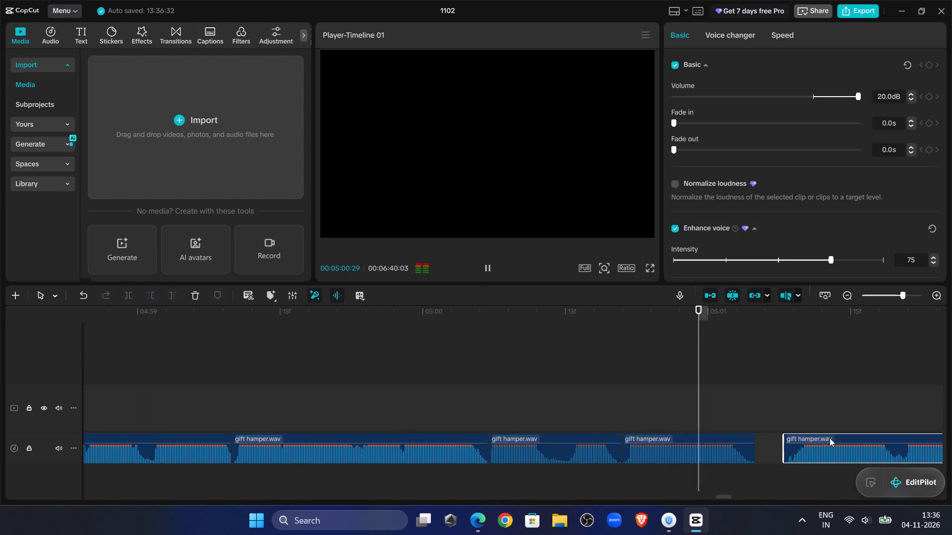
left_click_drag(830, 438, 803, 441)
Replay the audio across the new joins and further along, and split the last gift hamper.wav clip at 00:05:02:12.
left_click(396, 377)
left_click(489, 267)
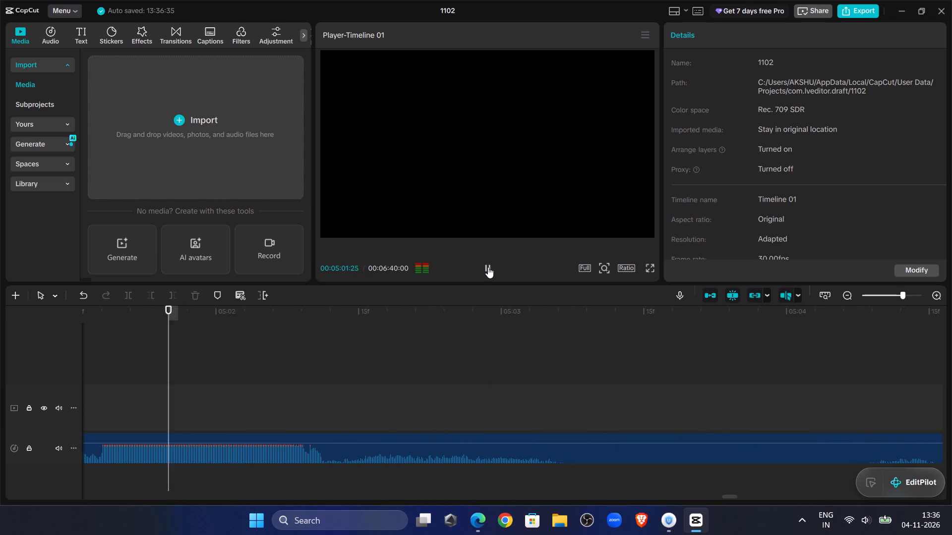
left_click(488, 267)
left_click_drag(340, 406, 327, 408)
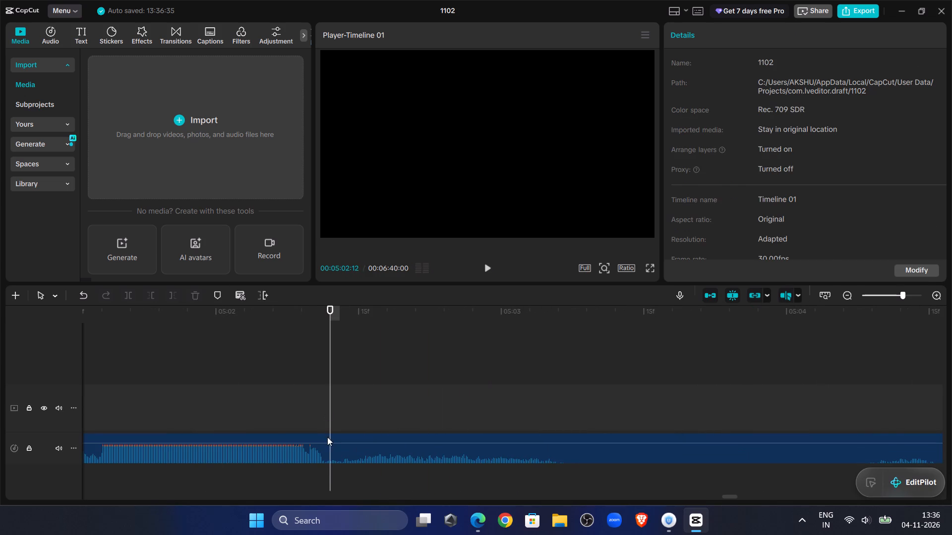
left_click(328, 441)
left_click(123, 303)
left_click(125, 296)
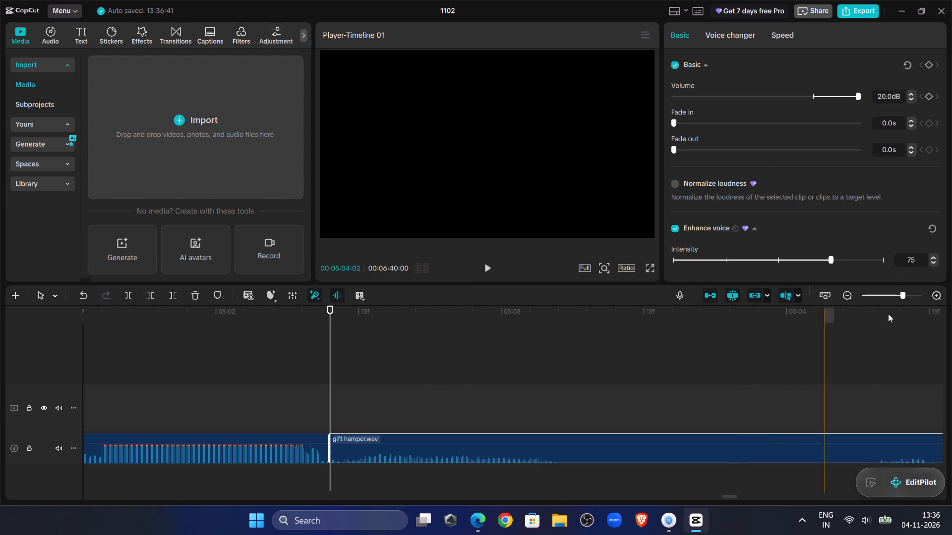
Play on from the split, trim away the last gift hamper.wav clip's part before 00:05:19:08, and close the gap.
left_click(894, 296)
left_click(481, 360)
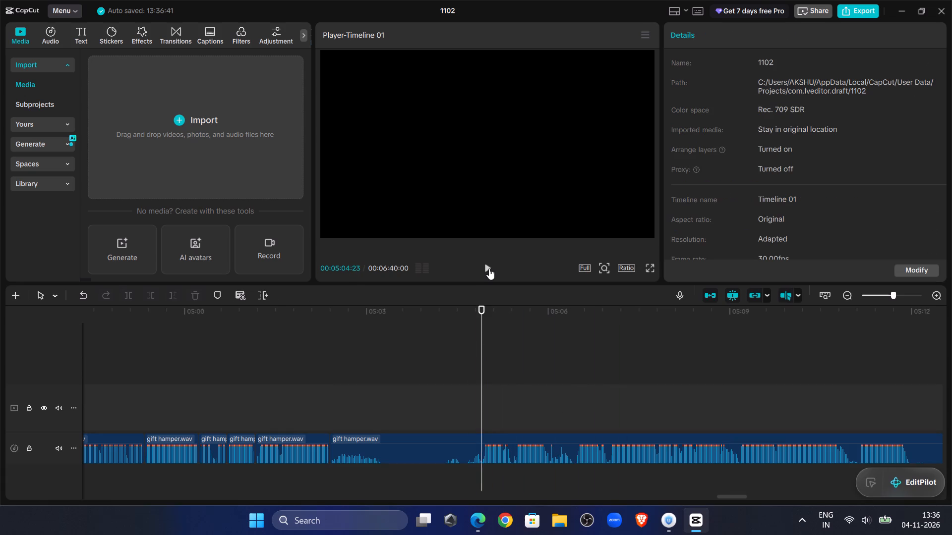
left_click(489, 268)
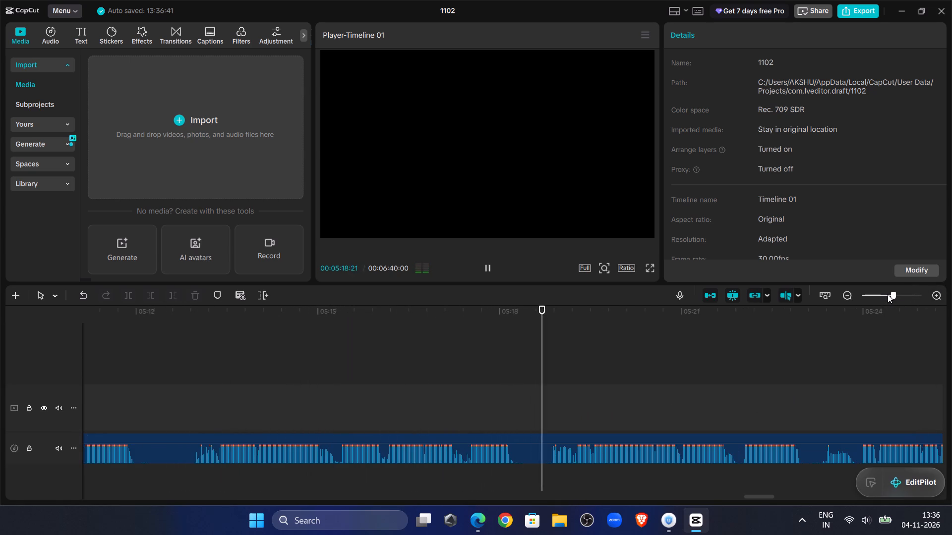
left_click(331, 358)
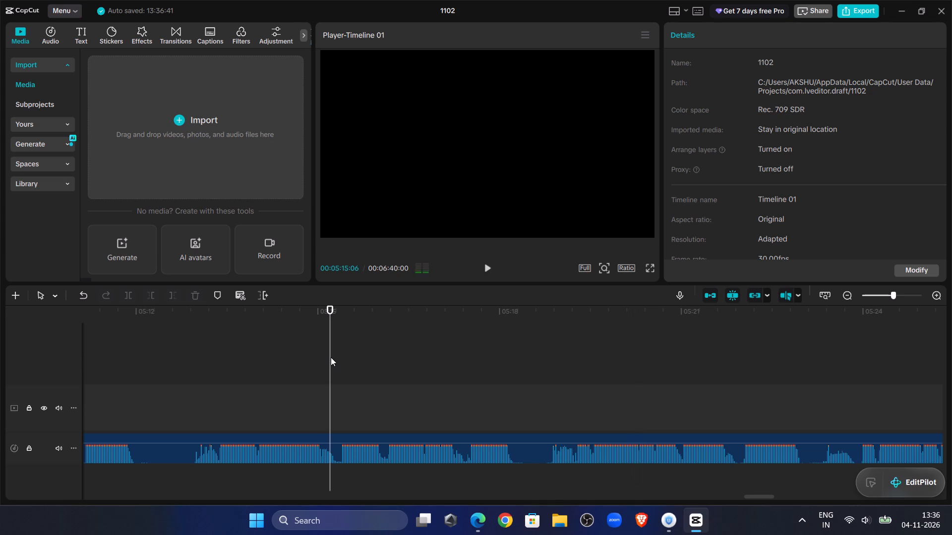
left_click_drag(331, 357, 552, 379)
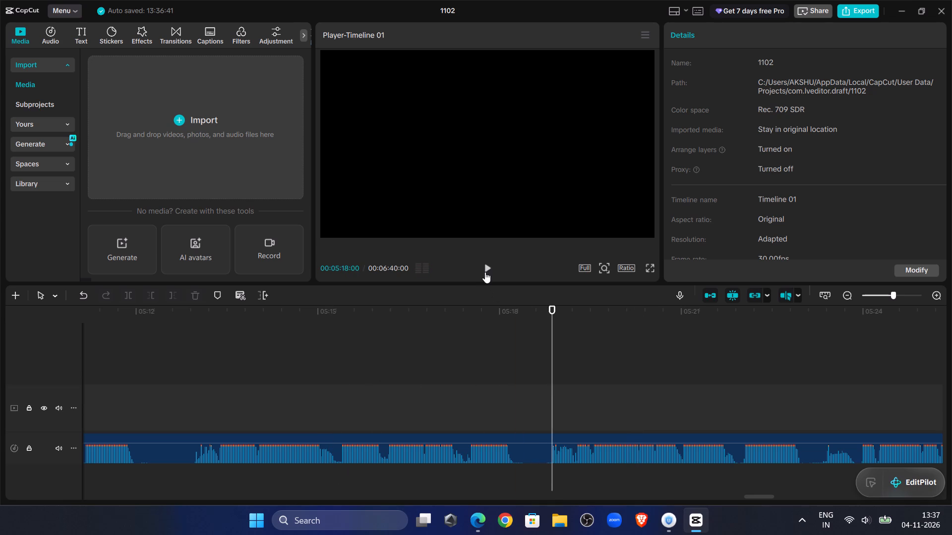
left_click(483, 263)
left_click(483, 263)
left_click(576, 366)
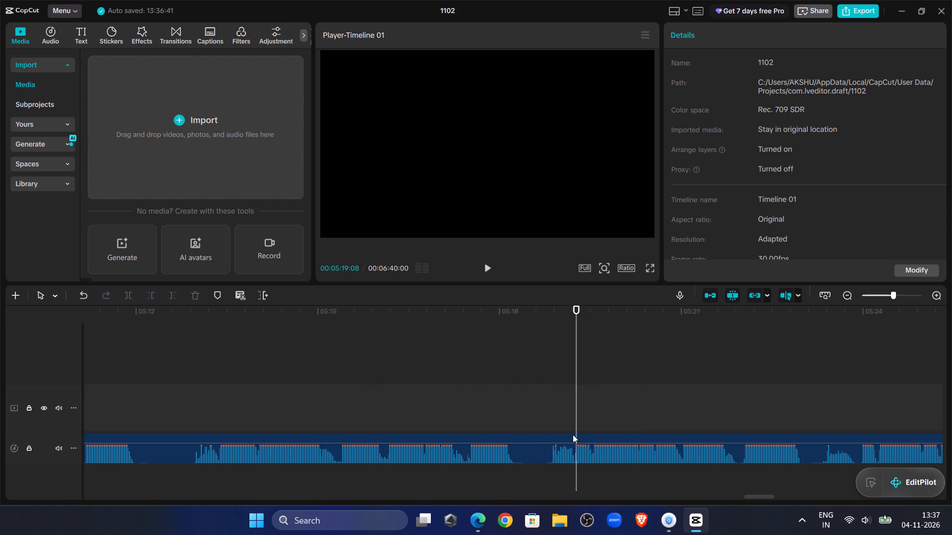
left_click(573, 441)
left_click(150, 297)
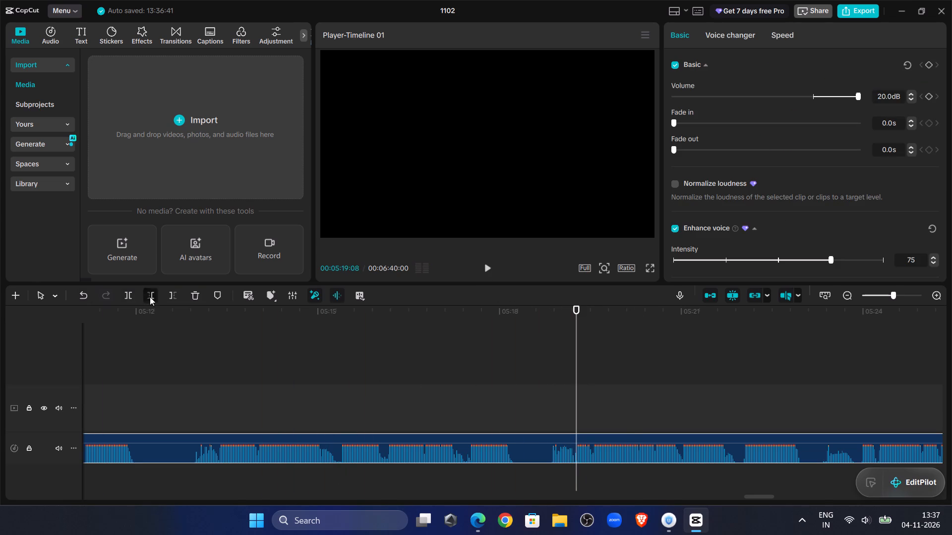
left_click_drag(640, 441, 13, 493)
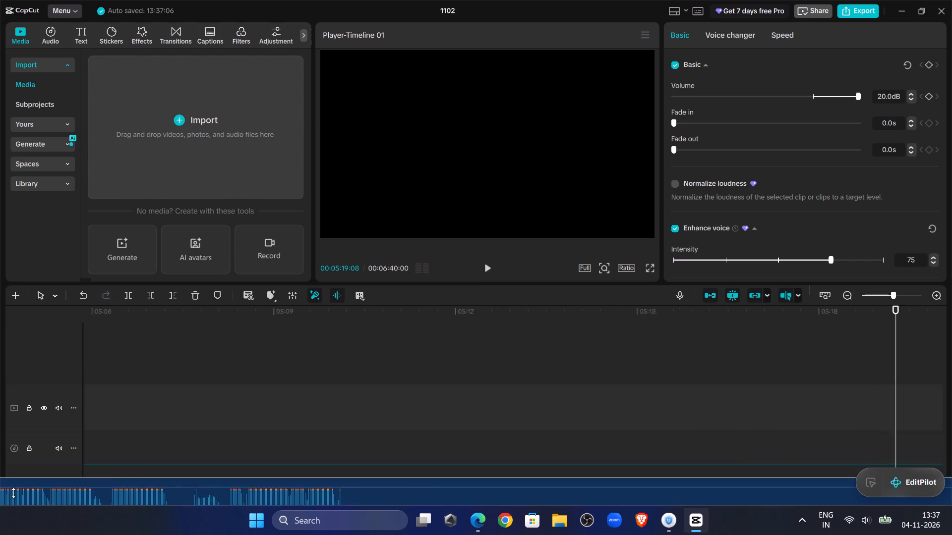
left_click_drag(13, 493, 401, 449)
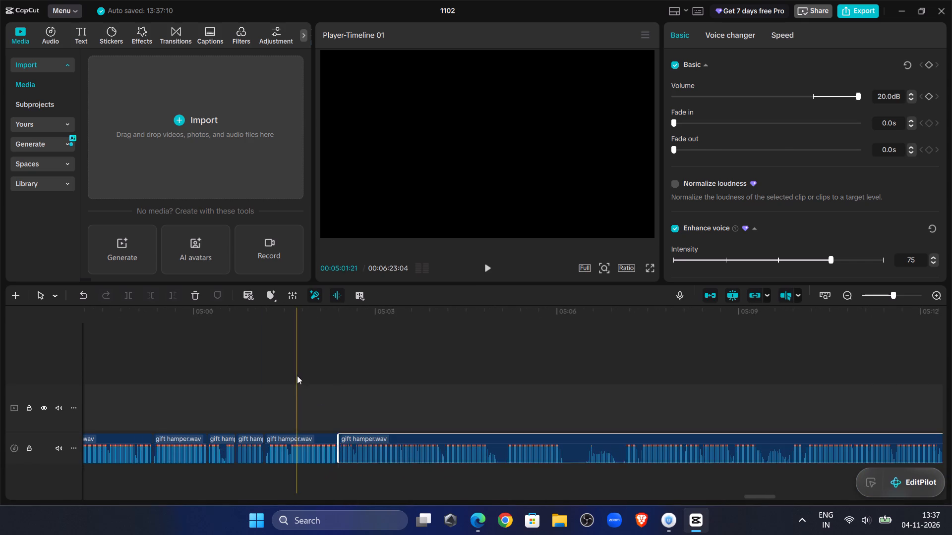
Replay the audio across the new join and split the last gift hamper.wav clip at the pause at 00:05:04:27.
left_click(297, 375)
left_click(479, 272)
left_click(485, 271)
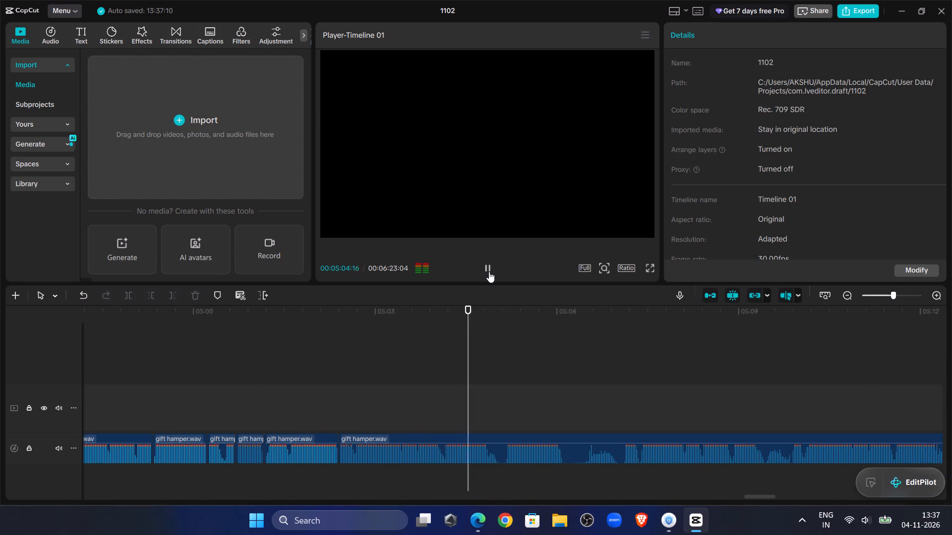
left_click(496, 396)
left_click_drag(496, 398, 494, 398)
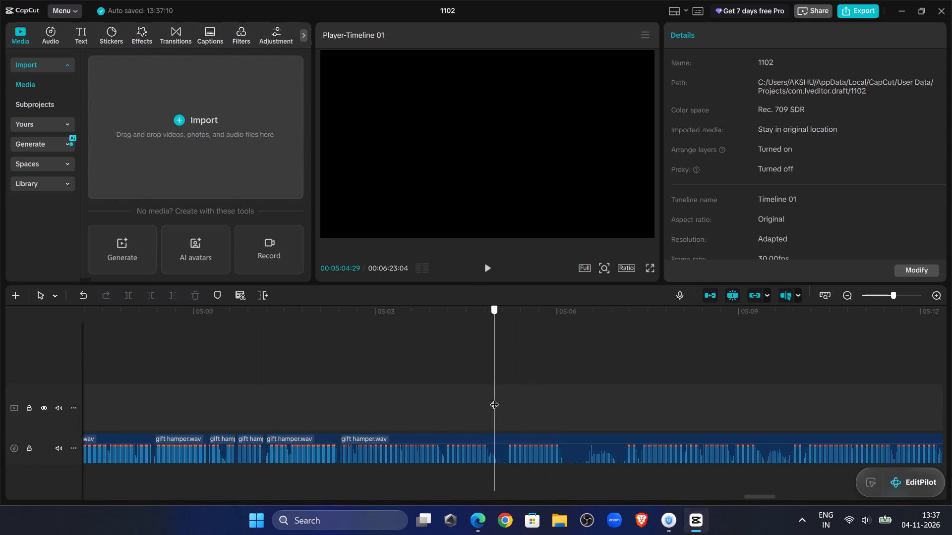
left_click_drag(494, 398, 490, 398)
left_click(494, 440)
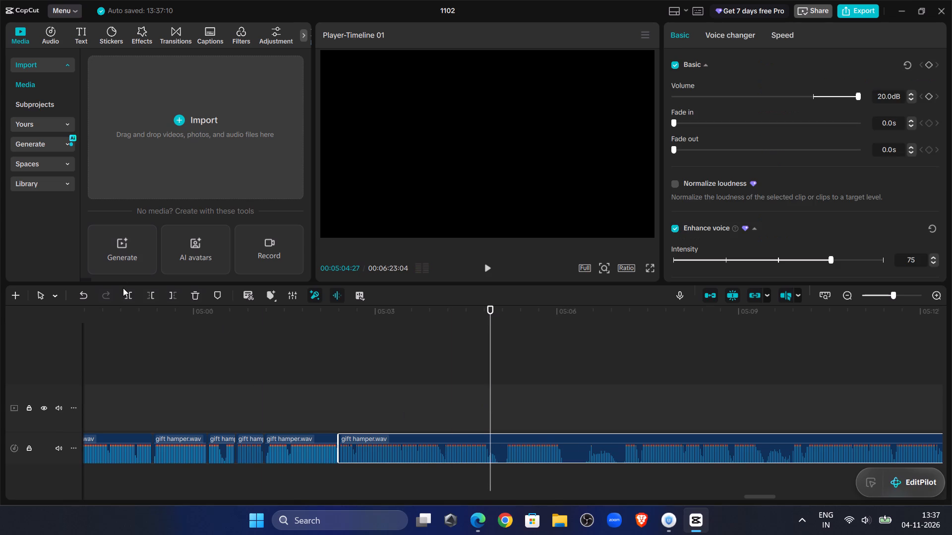
left_click(126, 289)
Play on past the split, trim away the new last clip's part before 00:05:12:15, and close the gap.
left_click(610, 369)
left_click(488, 267)
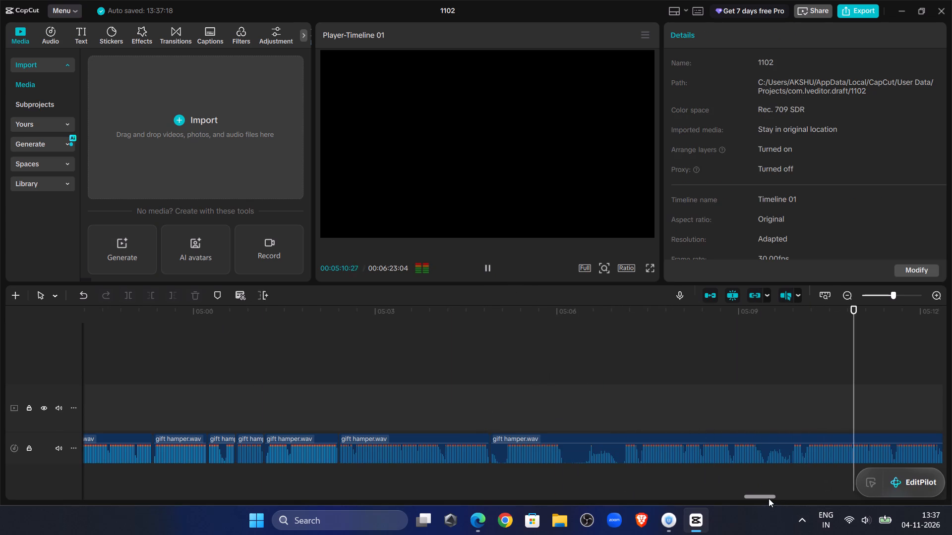
left_click_drag(768, 498, 778, 500)
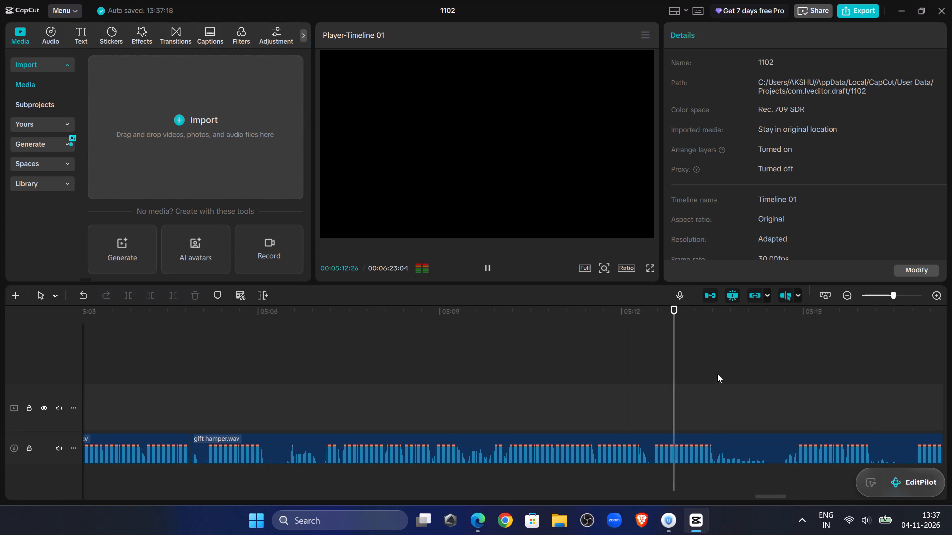
left_click(646, 399)
left_click_drag(651, 399, 655, 401)
double_click(654, 403)
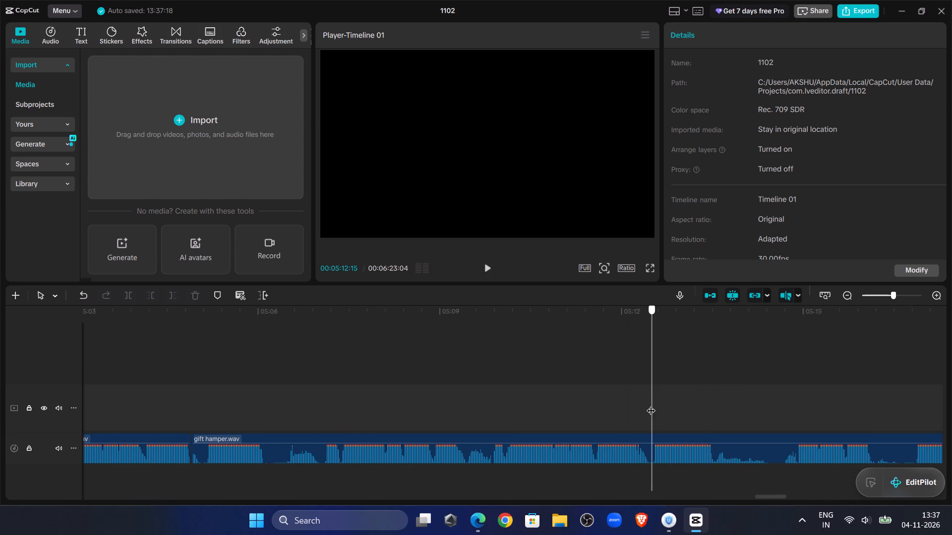
left_click(653, 448)
left_click(152, 299)
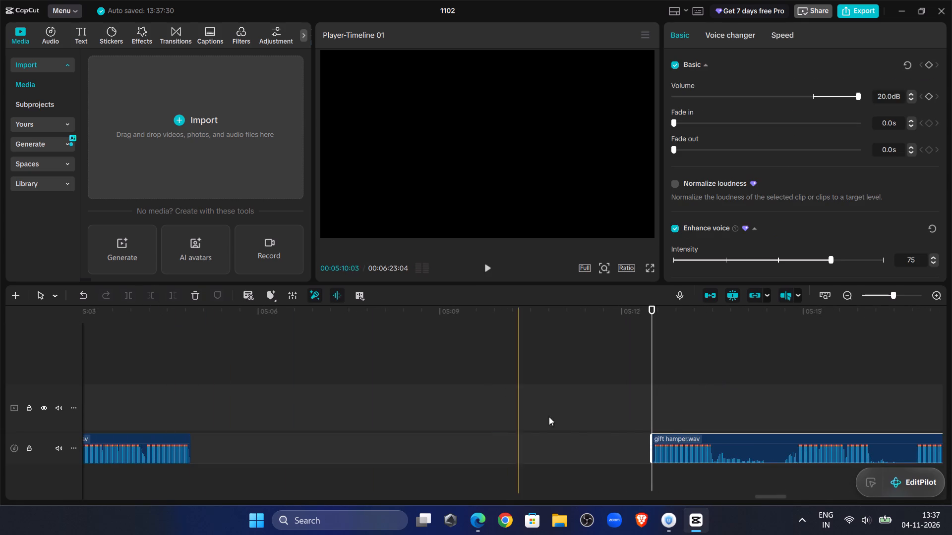
left_click_drag(679, 437, 245, 458)
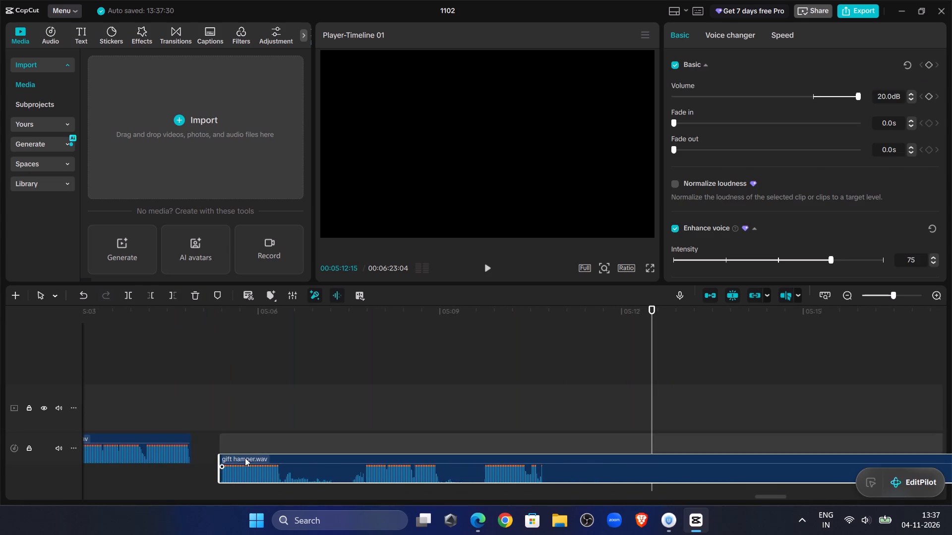
left_click_drag(245, 458, 217, 443)
Replay the audio across the new join and split the last gift hamper.wav clip at the pause at 00:05:05:28.
left_click(150, 354)
left_click_drag(150, 354, 113, 352)
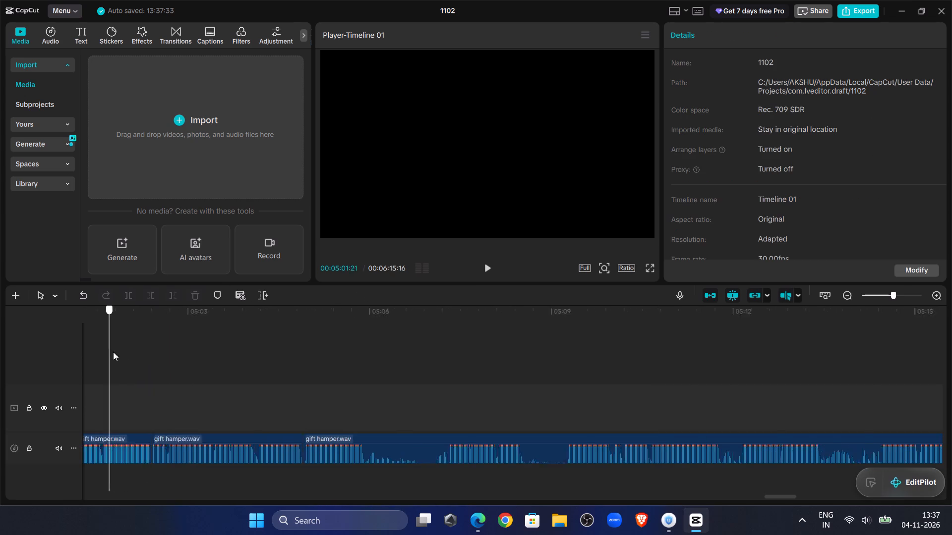
left_click_drag(113, 352, 143, 359)
left_click(485, 270)
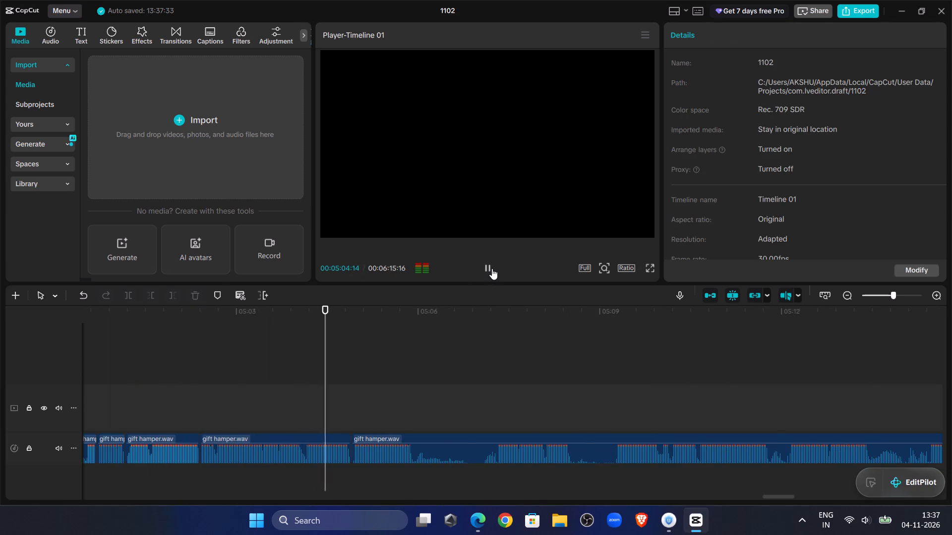
left_click(492, 268)
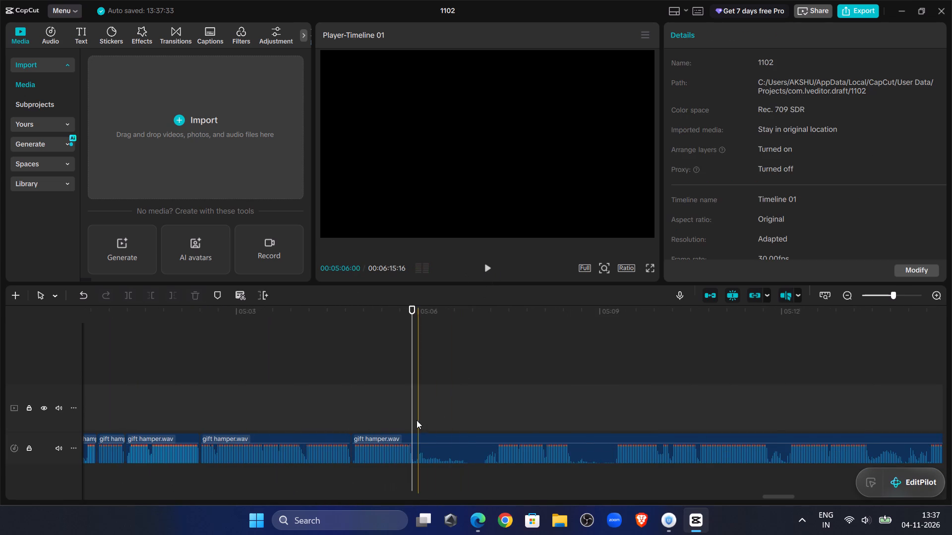
left_click(413, 409)
left_click(414, 445)
left_click(123, 289)
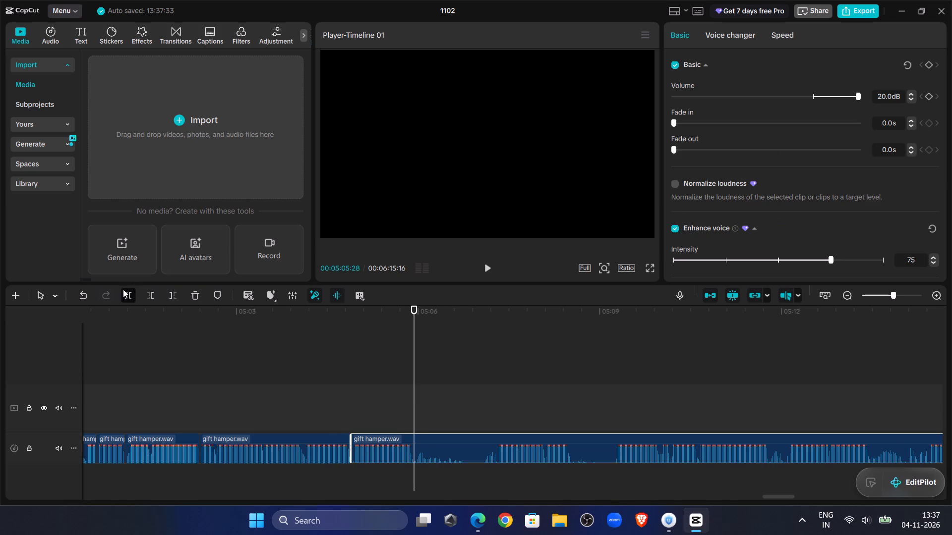
Play on from the split, trim away the new last clip's part before 00:05:09:07, and close the gap.
left_click(487, 268)
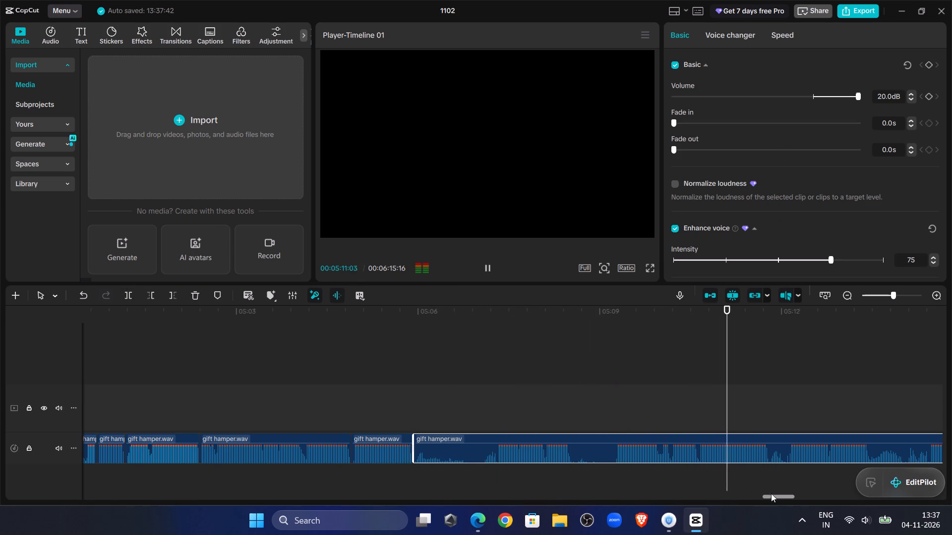
left_click_drag(779, 495, 786, 498)
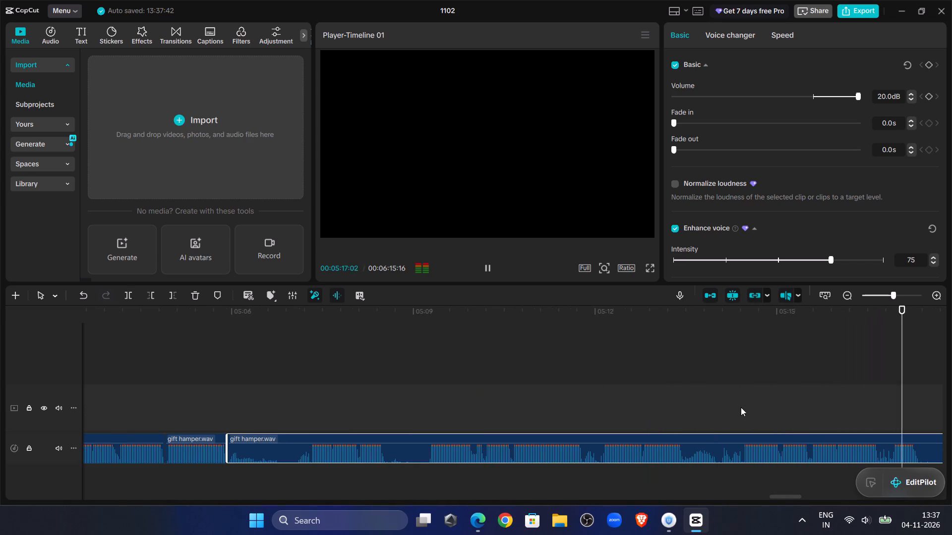
left_click(431, 389)
left_click_drag(431, 389, 0, 414)
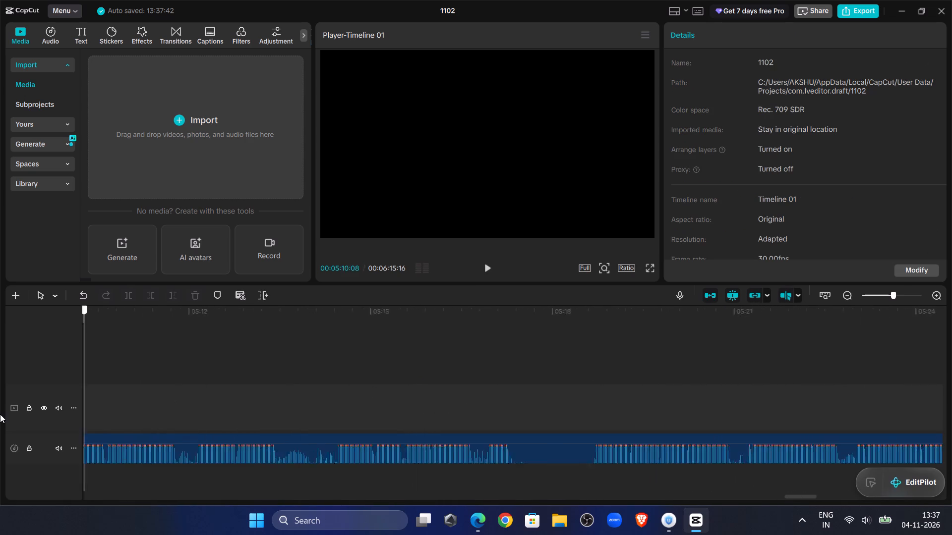
left_click_drag(0, 414, 256, 438)
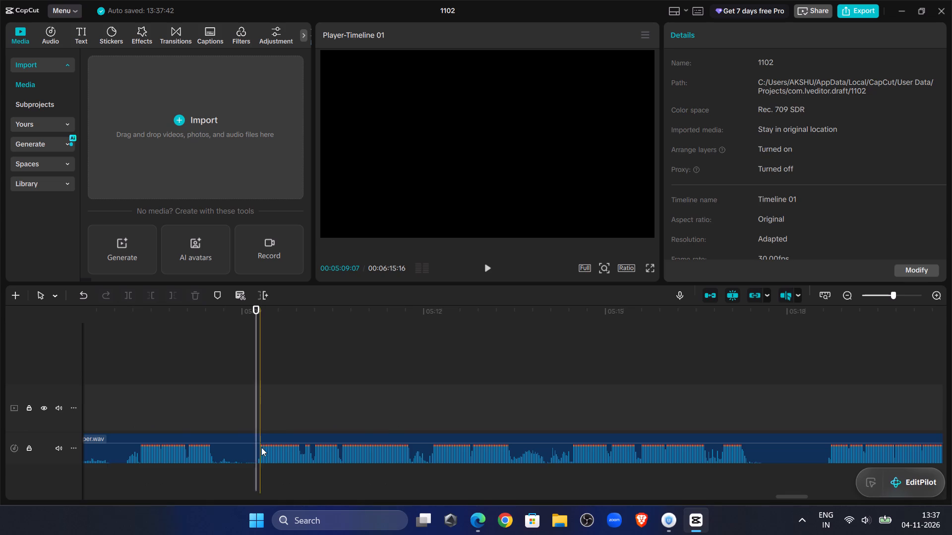
left_click(262, 448)
left_click(154, 292)
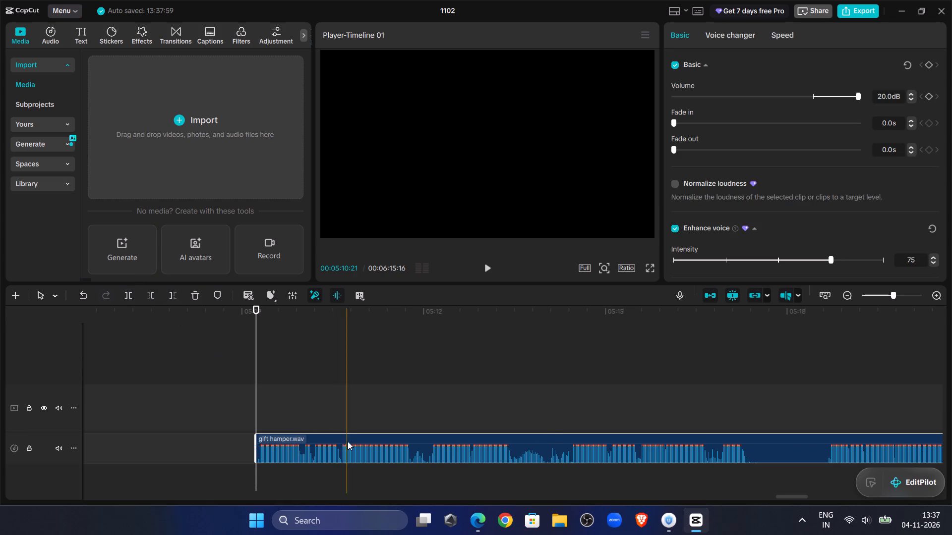
left_click_drag(355, 438, 463, 521)
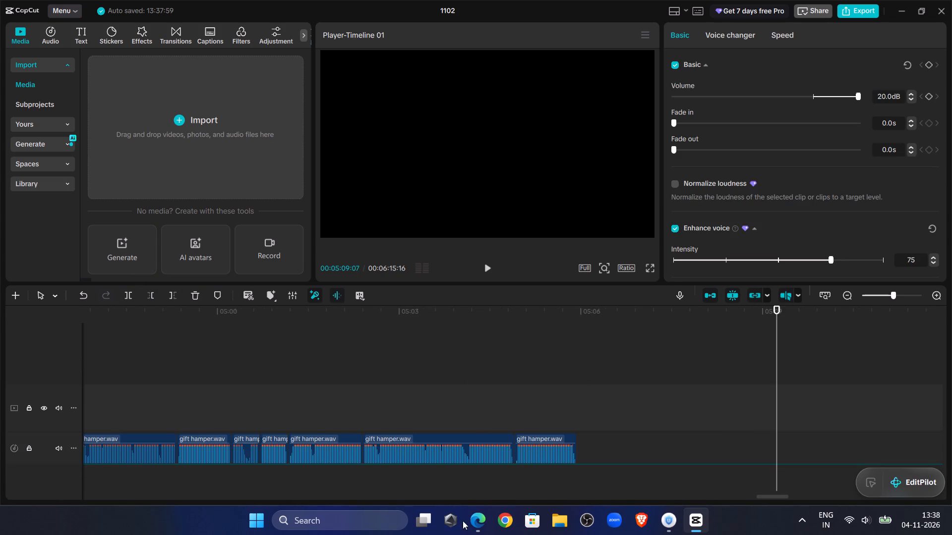
left_click_drag(463, 521, 675, 450)
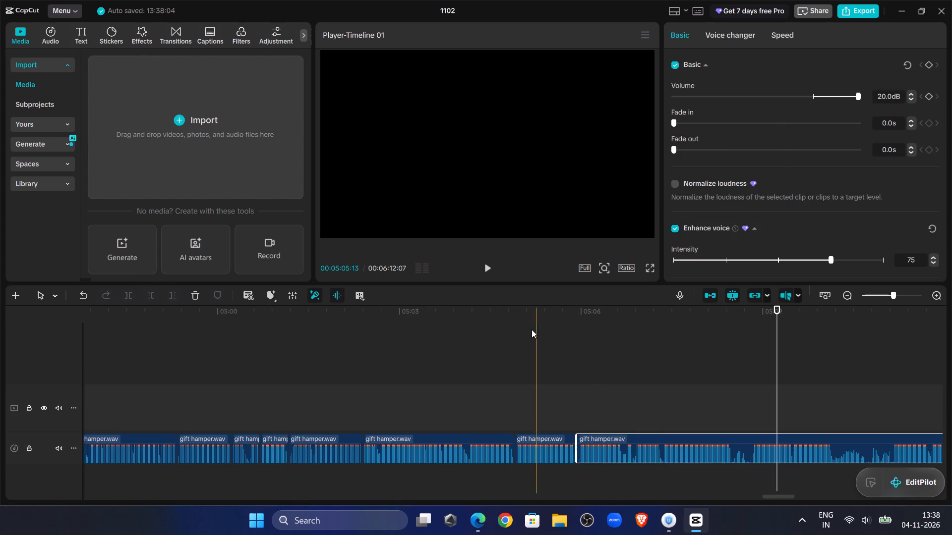
Replay the audio across the new join and split the last gift hamper.wav clip at the pause at 00:05:08:15.
left_click(532, 329)
left_click(491, 270)
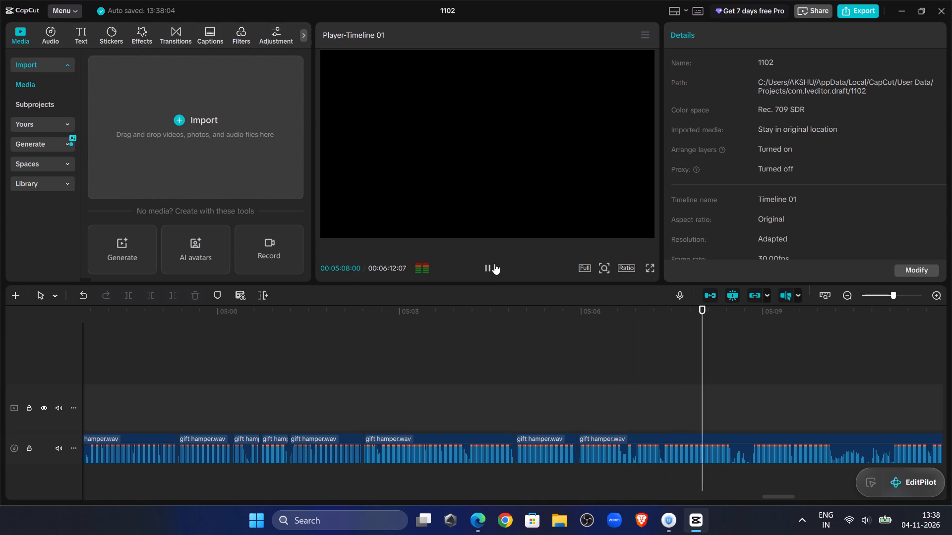
left_click(494, 264)
left_click(636, 353)
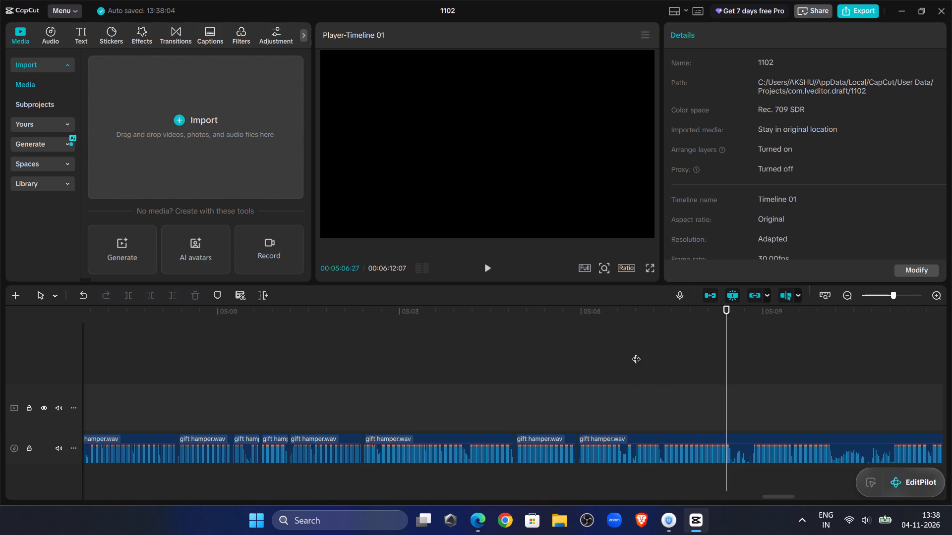
left_click(484, 273)
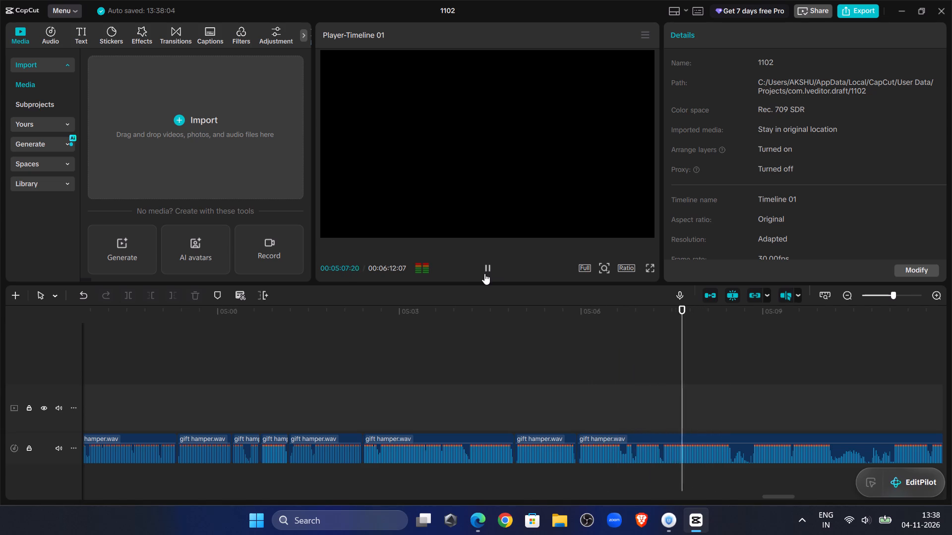
left_click(484, 273)
left_click(654, 436)
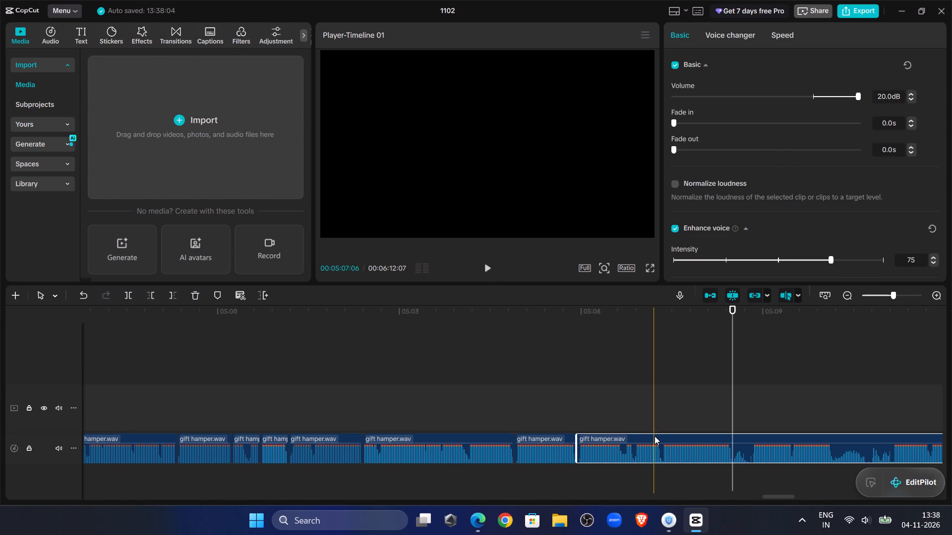
double_click(121, 286)
left_click(128, 292)
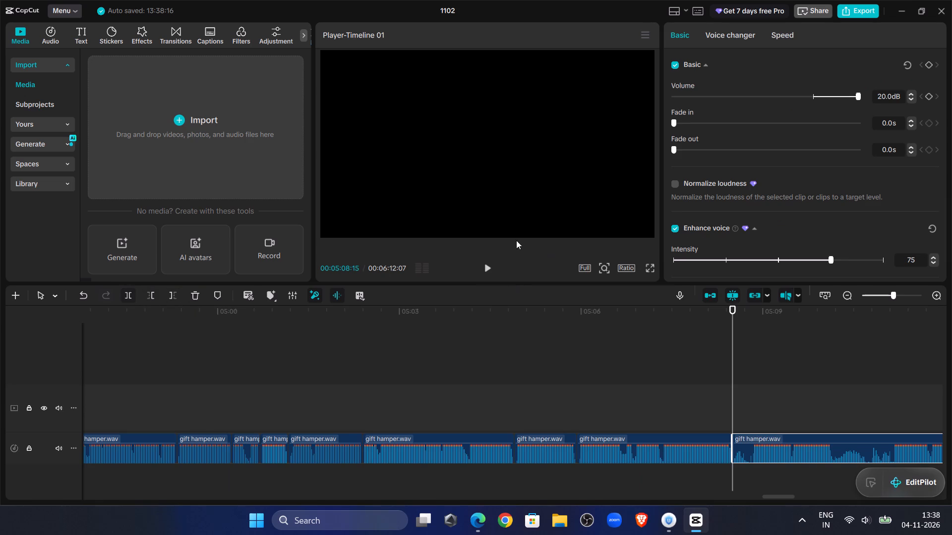
Play on from the split, trim away the new last clip's part before about 00:05:17:25, and close the gap.
left_click(494, 267)
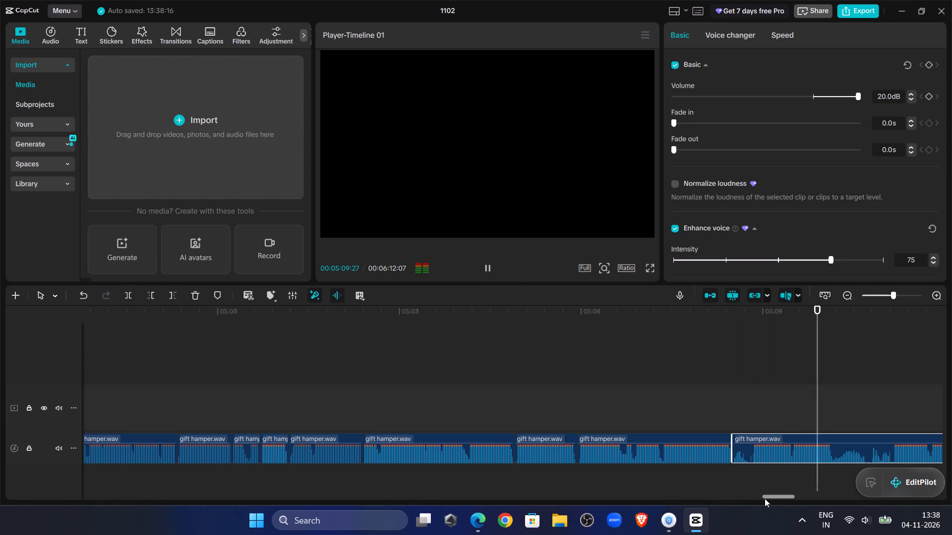
left_click_drag(770, 497, 790, 493)
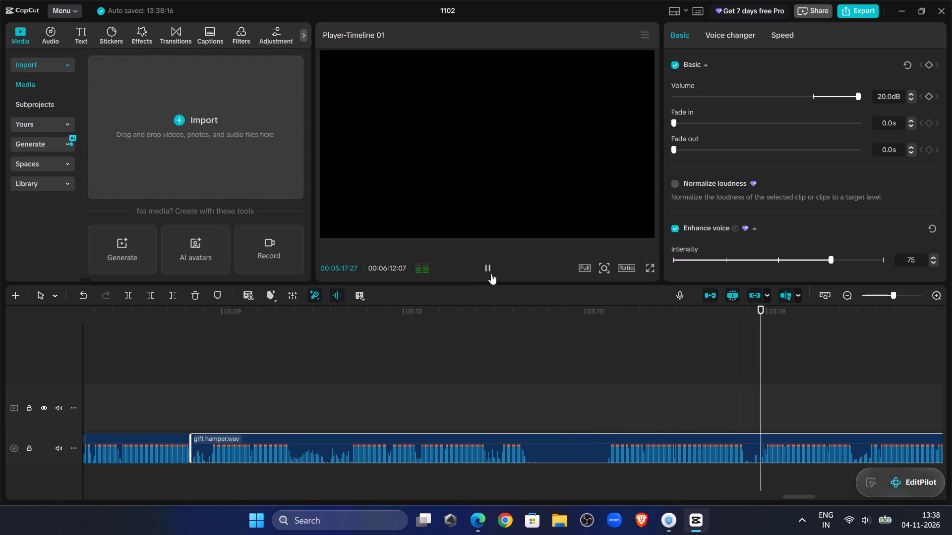
left_click(756, 401)
left_click_drag(756, 401, 761, 406)
left_click(757, 442)
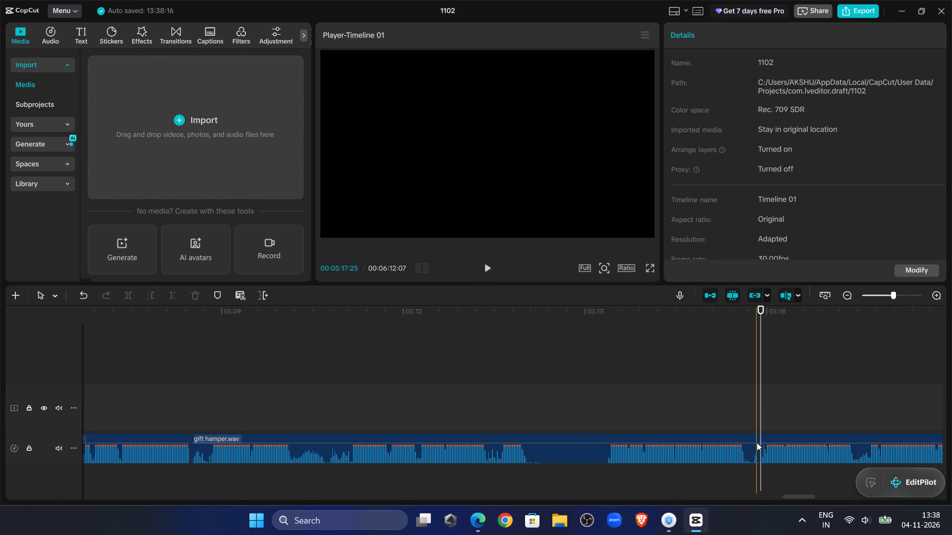
left_click(149, 297)
left_click_drag(794, 435, 223, 435)
Return to about 00:05:08:04, just before the new join, to replay the audio across it.
left_click(170, 359)
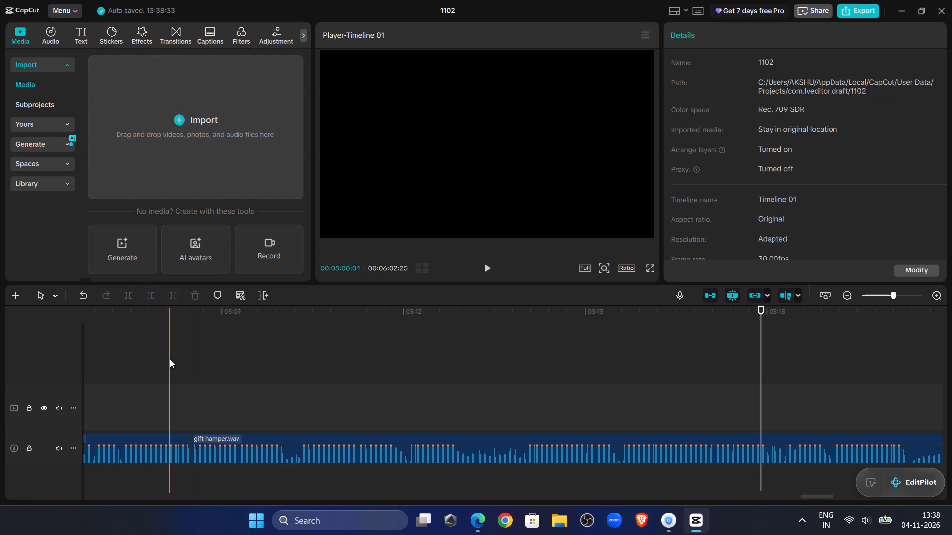
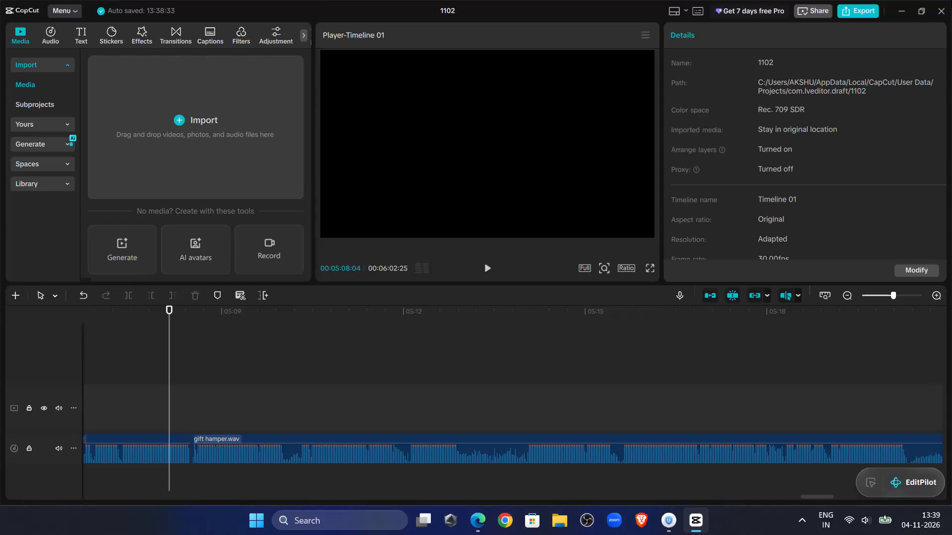
Replay the audio across the new join and split the last gift hamper.wav clip at the pause at about 00:05:10:02.
left_click(144, 340)
left_click(487, 268)
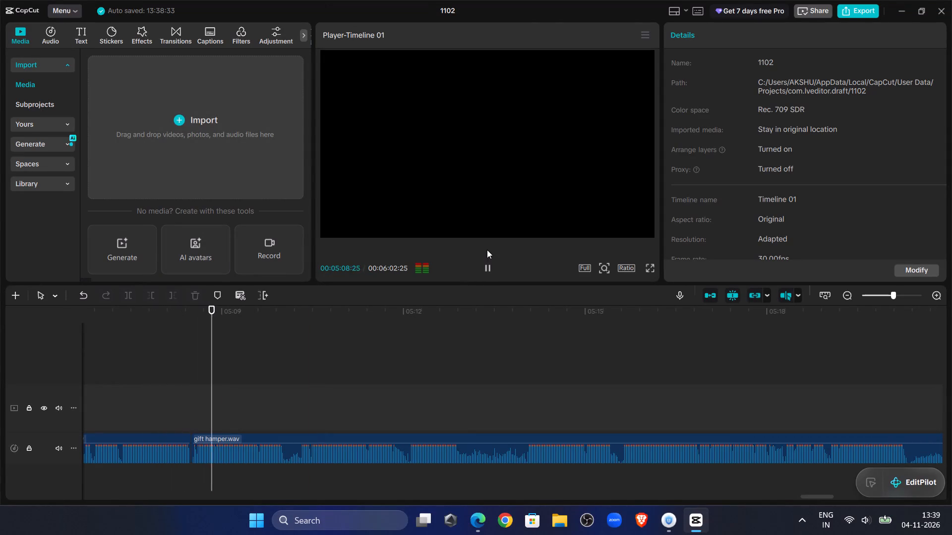
left_click(285, 408)
left_click_drag(285, 408, 285, 412)
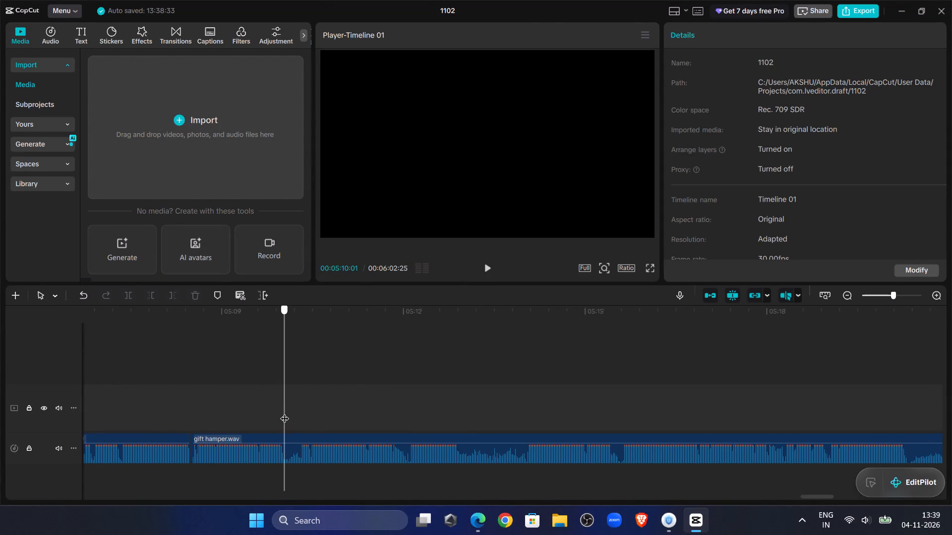
left_click_drag(285, 412, 287, 413)
left_click(290, 434)
left_click(127, 305)
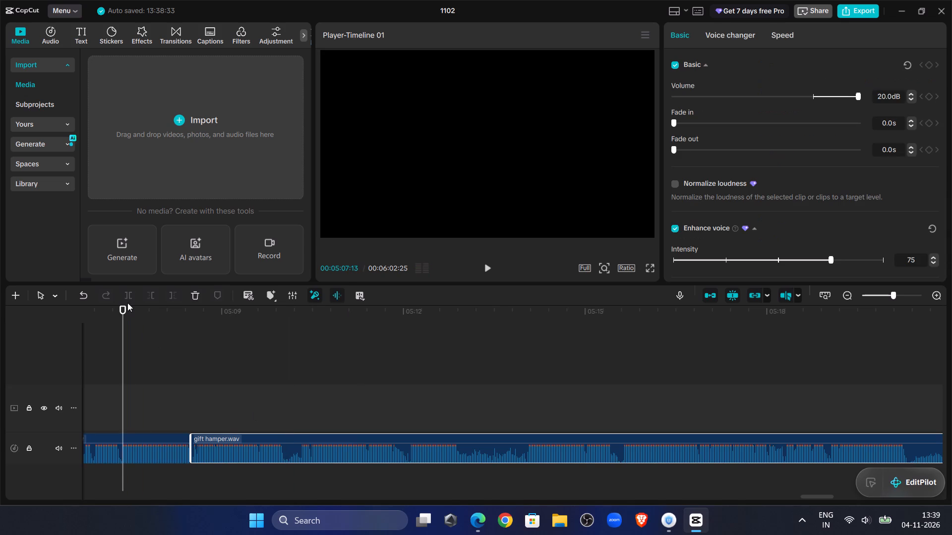
double_click(285, 386)
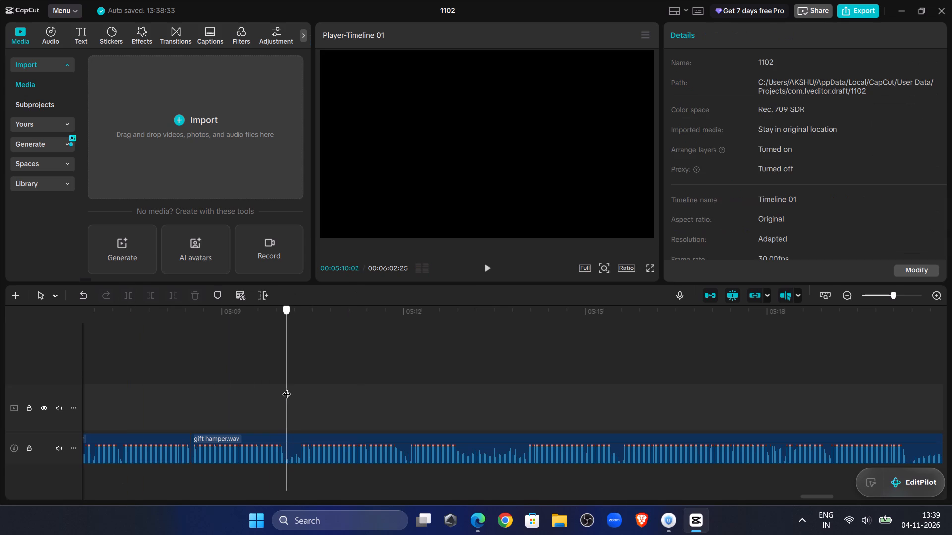
left_click(298, 449)
left_click(125, 290)
Play on from the split, trim away the new last clip's part before about 00:05:14:01, and close the gap.
left_click(495, 276)
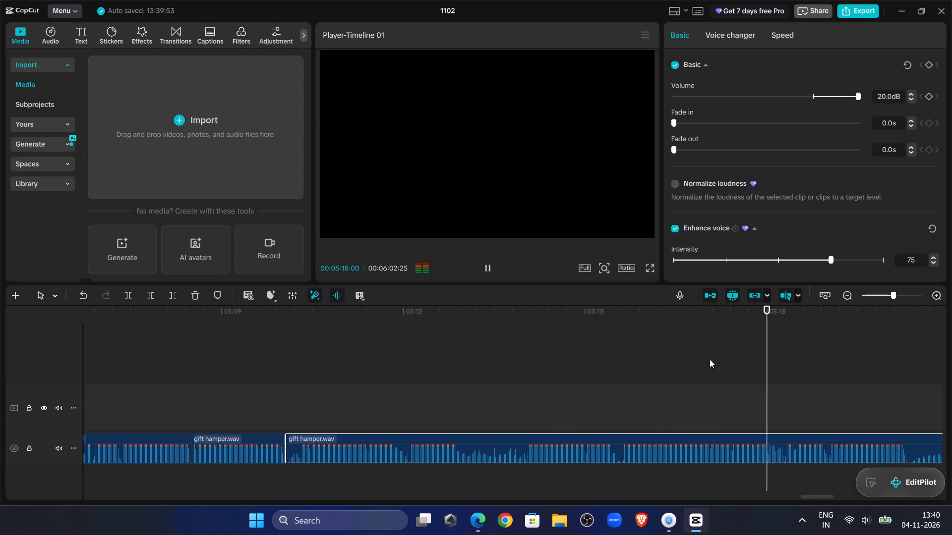
left_click(607, 388)
left_click_drag(607, 388, 522, 392)
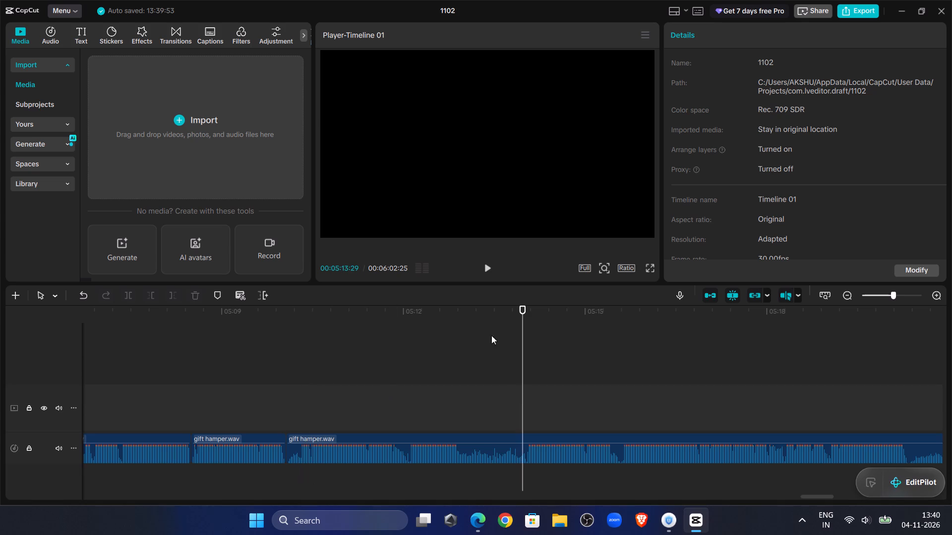
left_click(483, 266)
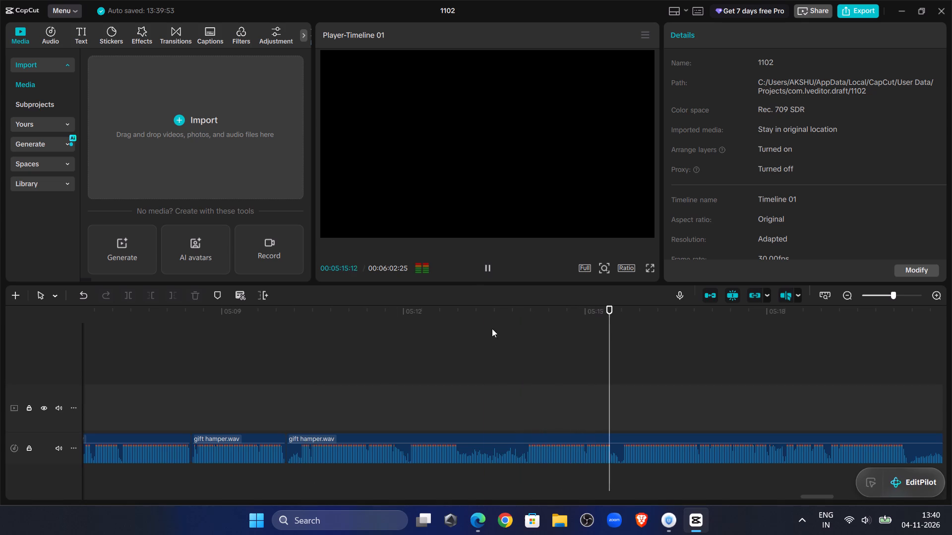
double_click(525, 377)
left_click(526, 444)
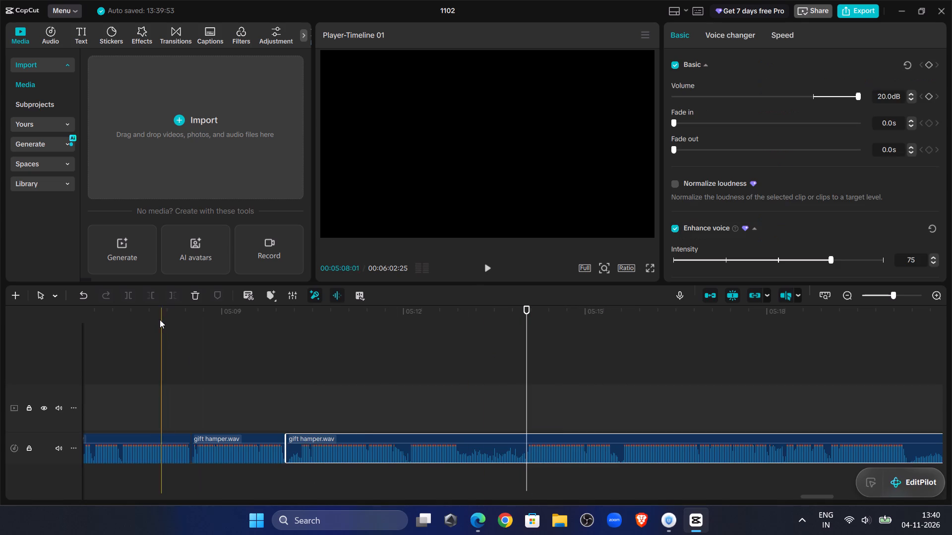
left_click(147, 296)
left_click_drag(575, 440, 332, 448)
Replay the audio across the new join and split the last gift hamper.wav clip at the pause at 00:05:11:15.
left_click(256, 392)
left_click(496, 257)
left_click(489, 264)
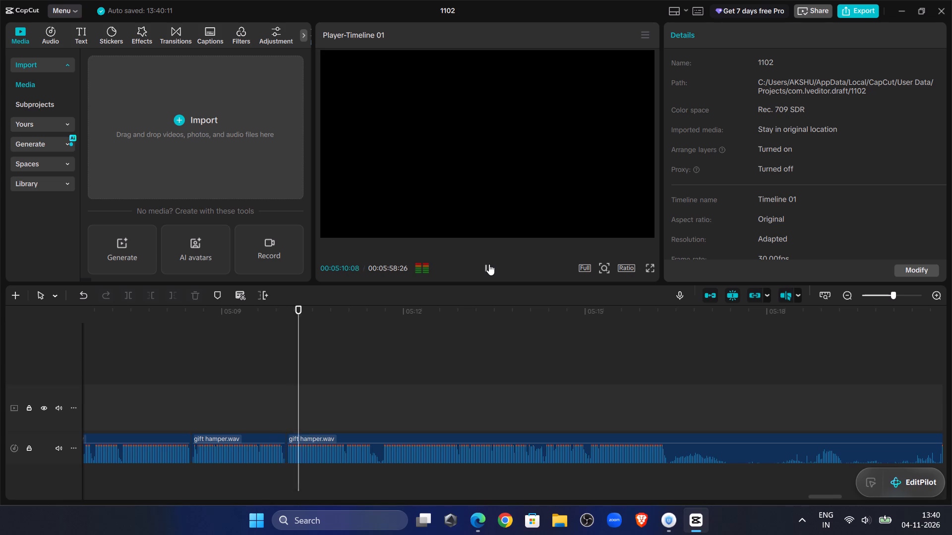
left_click(489, 264)
left_click(372, 446)
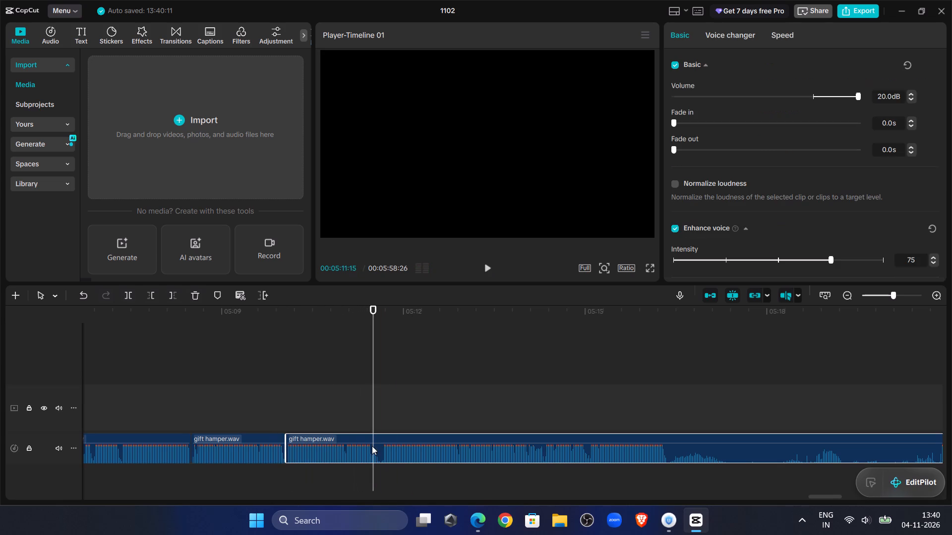
left_click(125, 298)
Play on briefly from the split, trim away the new last clip's part before about 00:05:11:20, and close the gap.
double_click(489, 264)
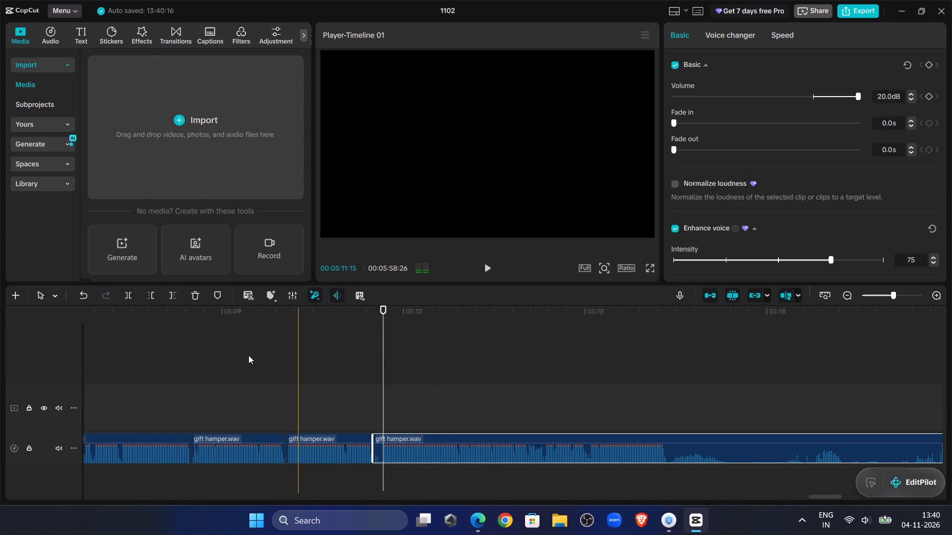
left_click(150, 293)
left_click_drag(406, 437, 397, 437)
Replay the audio across the new join and split the last gift hamper.wav clip at about 00:05:13:27.
left_click(249, 383)
left_click(493, 271)
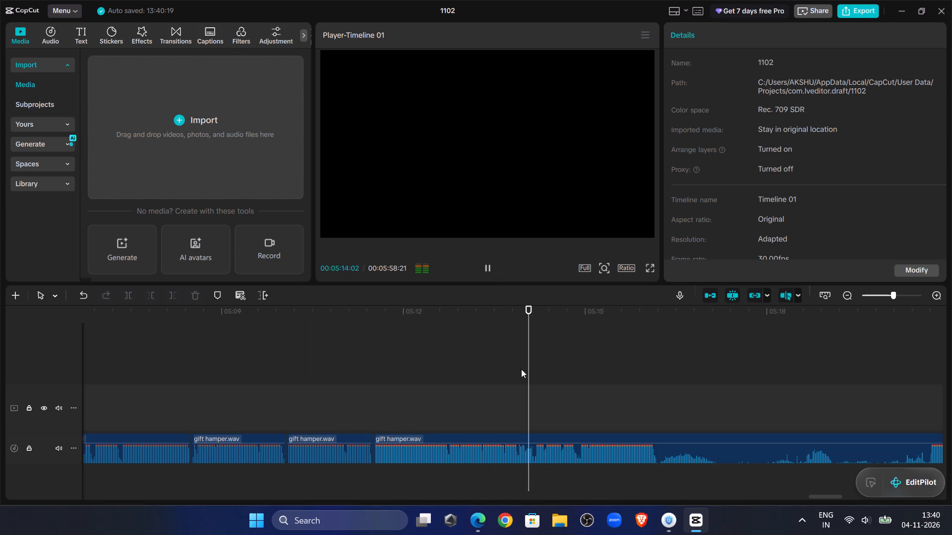
left_click(512, 411)
left_click_drag(514, 411, 519, 418)
left_click(527, 448)
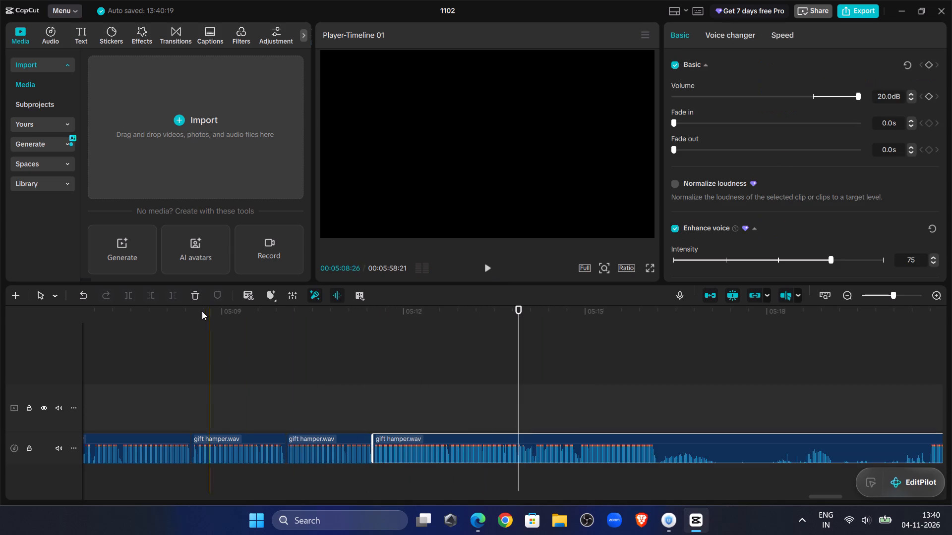
left_click(128, 298)
Play on briefly from the split, trim away the new last clip's part before about 00:05:14:03, and close the gap.
double_click(490, 272)
double_click(489, 273)
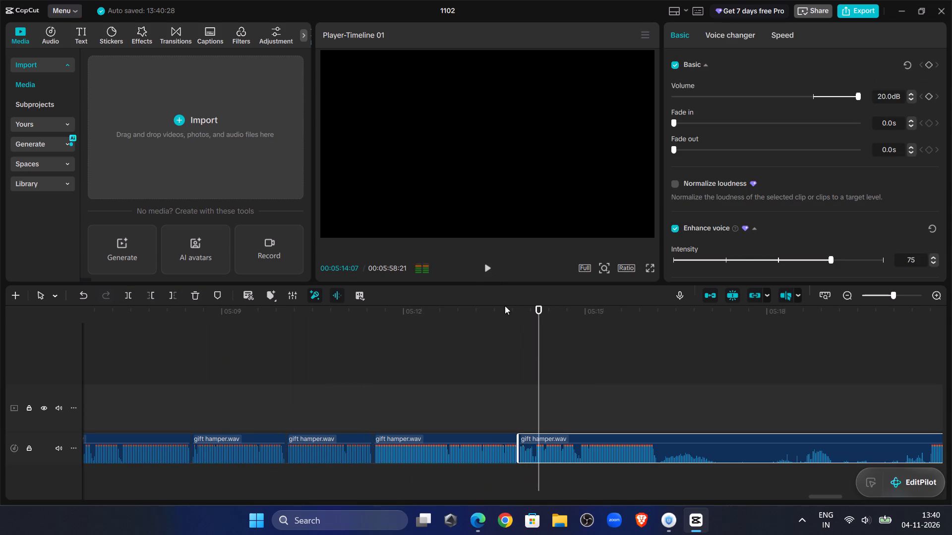
left_click_drag(538, 371, 534, 371)
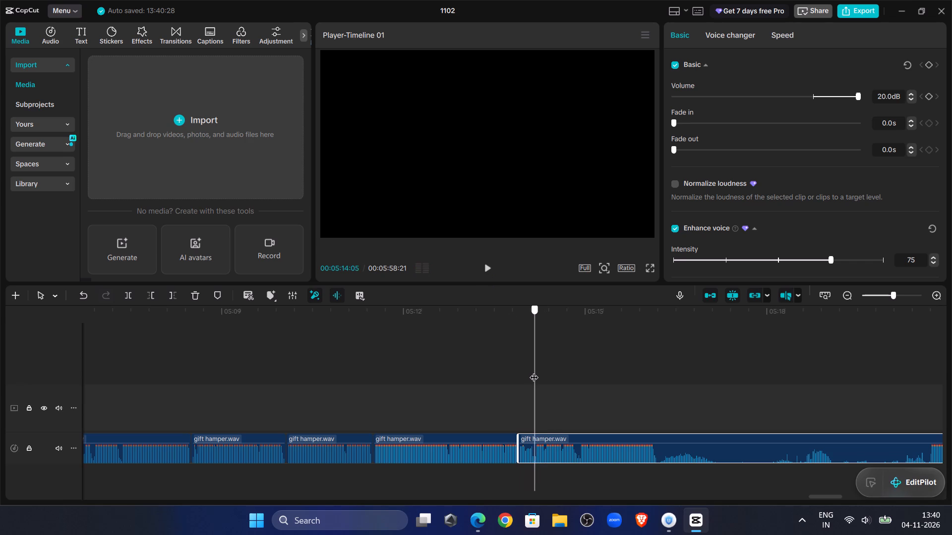
left_click_drag(534, 371, 530, 371)
left_click(151, 295)
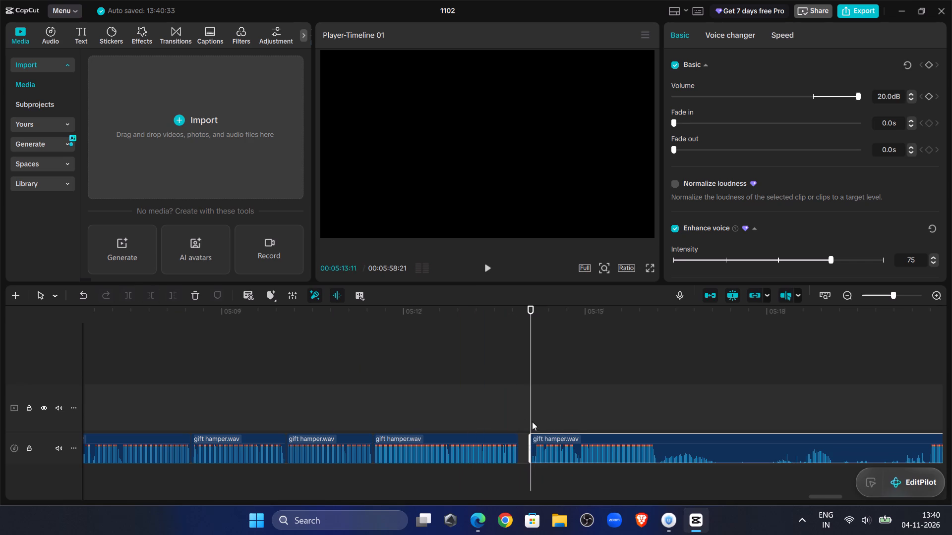
left_click_drag(547, 438, 537, 437)
Replay the audio across the new join and split the last gift hamper.wav clip at the pause at 00:05:16:00.
left_click(490, 378)
left_click(492, 266)
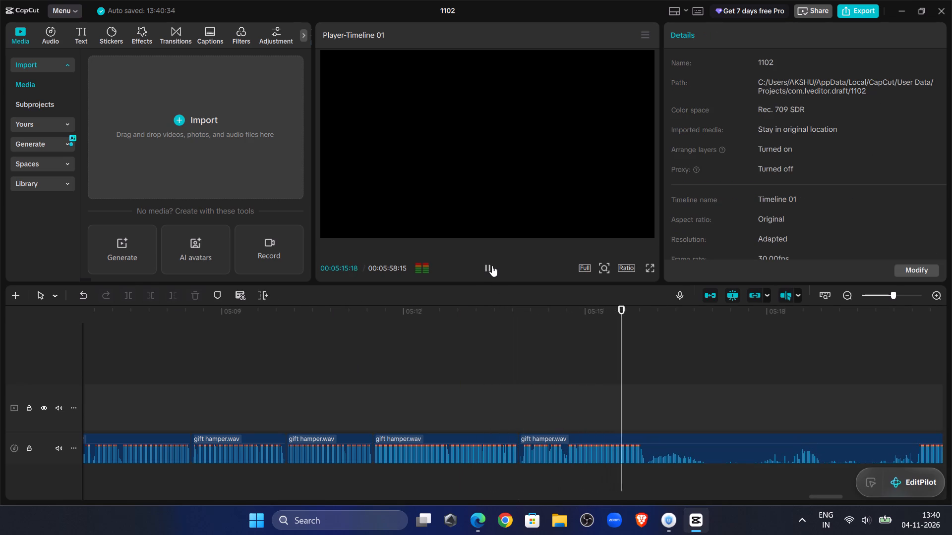
left_click(492, 266)
left_click(629, 452)
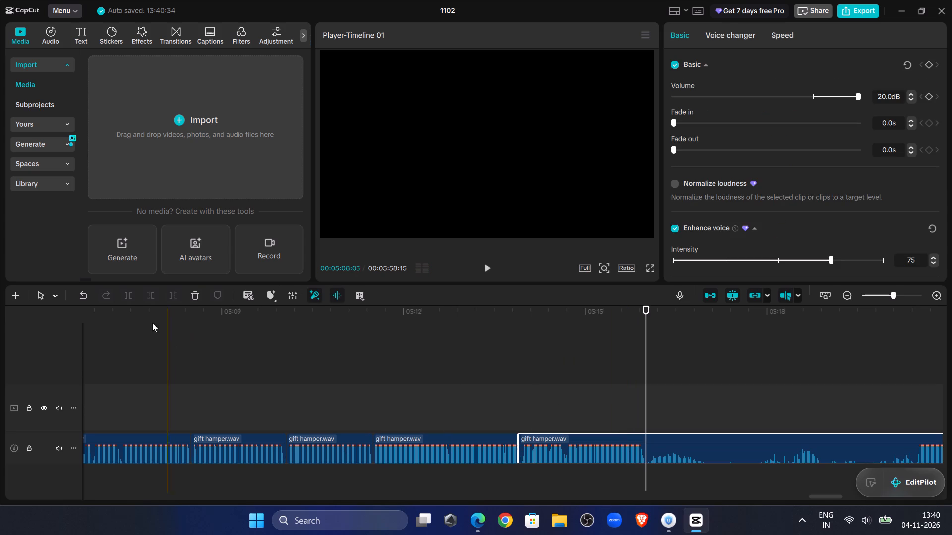
left_click(133, 298)
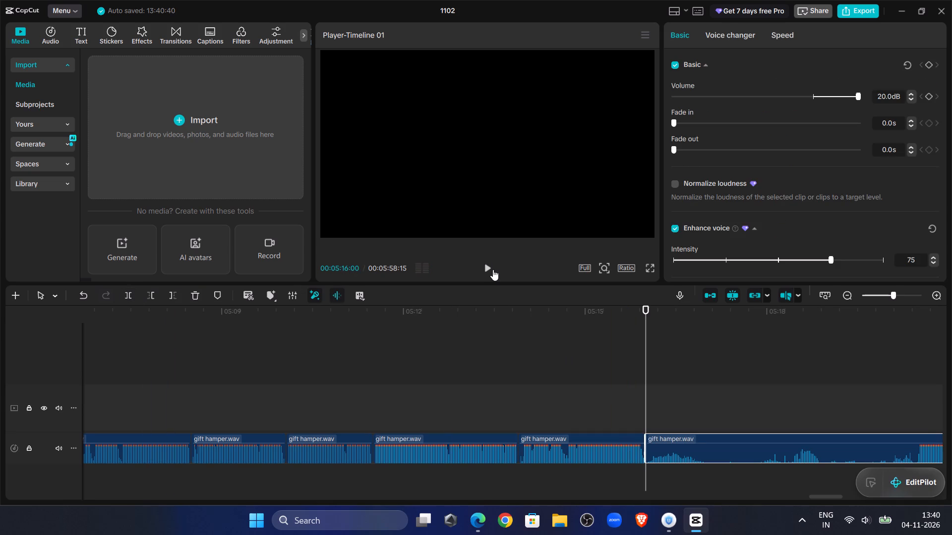
Play on from the split, trim away the new last clip's part before 00:05:20:14, and close the gap.
left_click(493, 269)
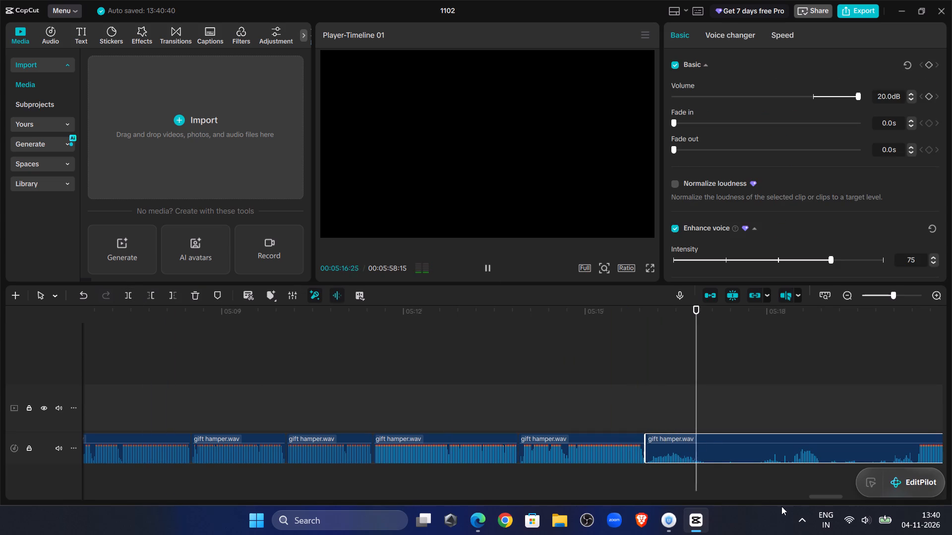
left_click_drag(829, 495, 845, 486)
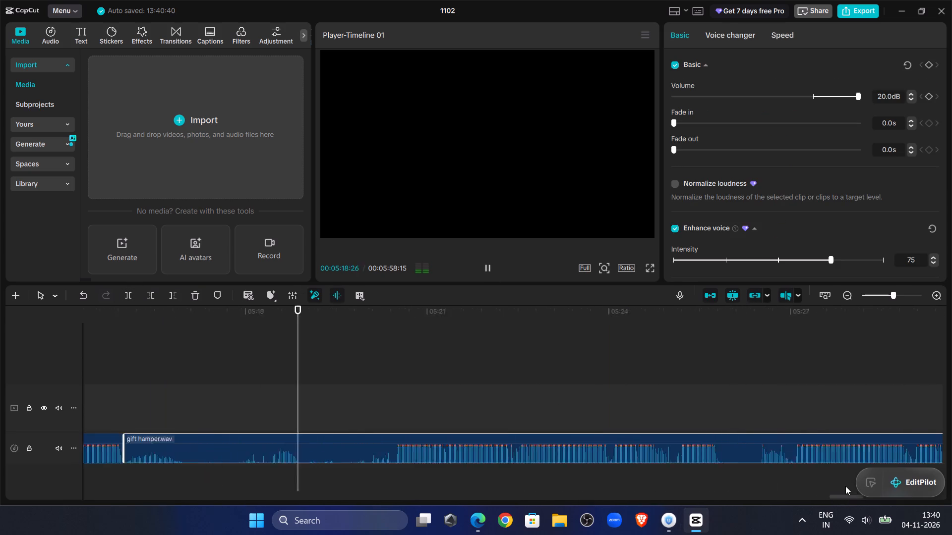
left_click_drag(845, 486, 844, 485)
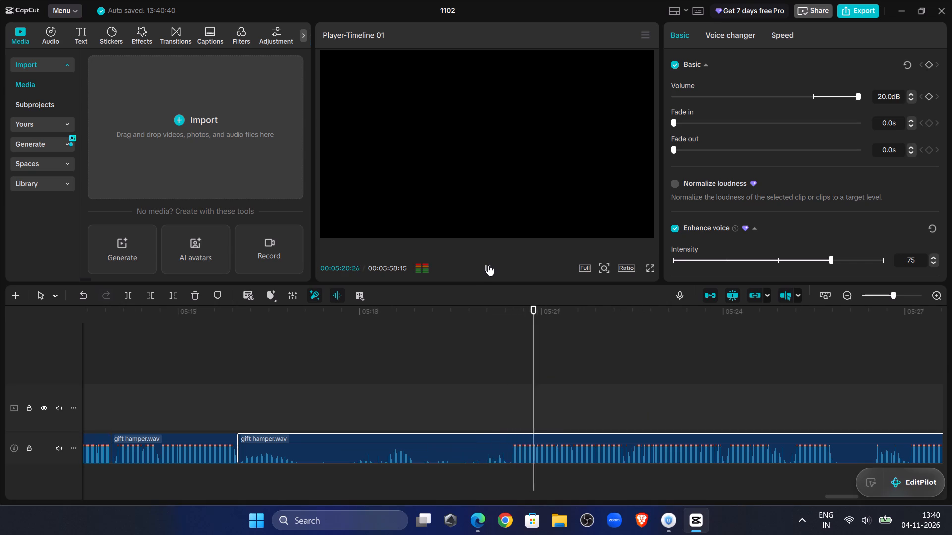
left_click(509, 399)
left_click(512, 399)
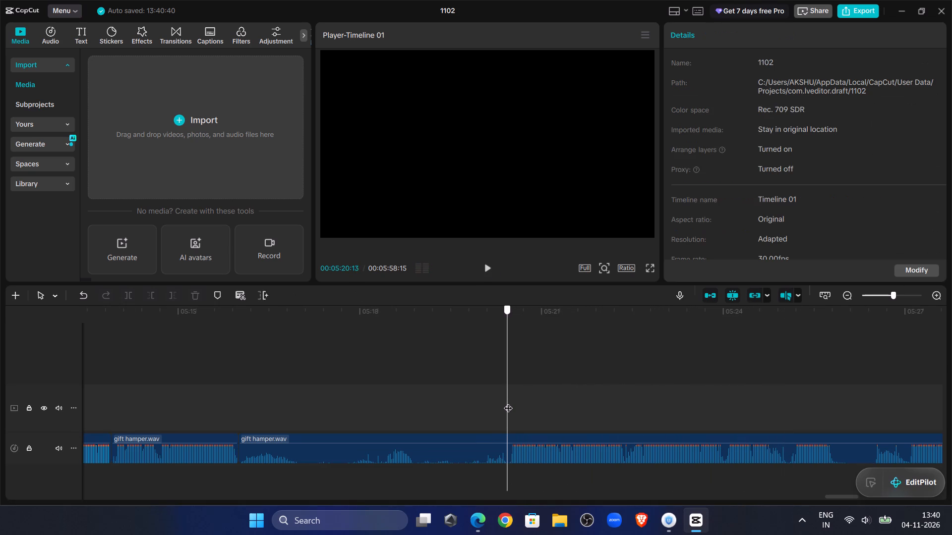
left_click(515, 449)
left_click(155, 297)
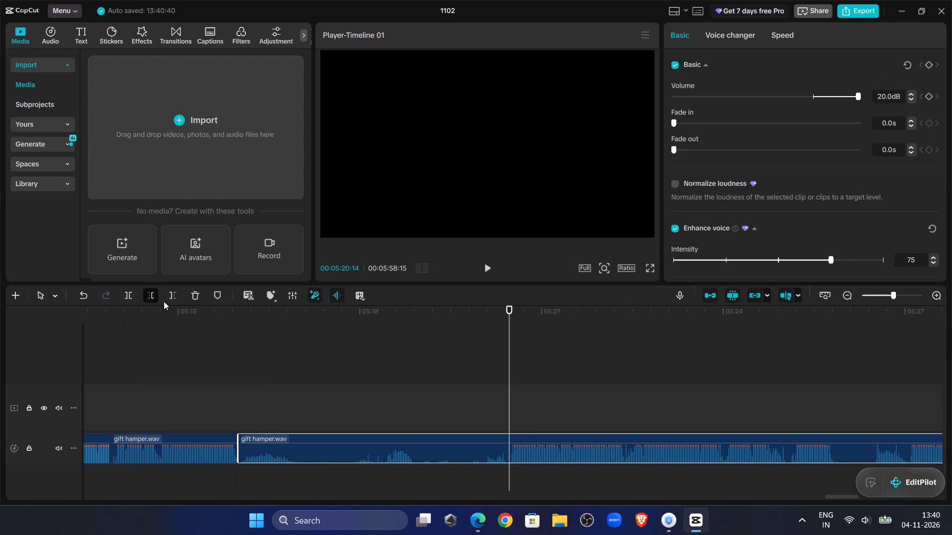
left_click_drag(552, 439, 282, 438)
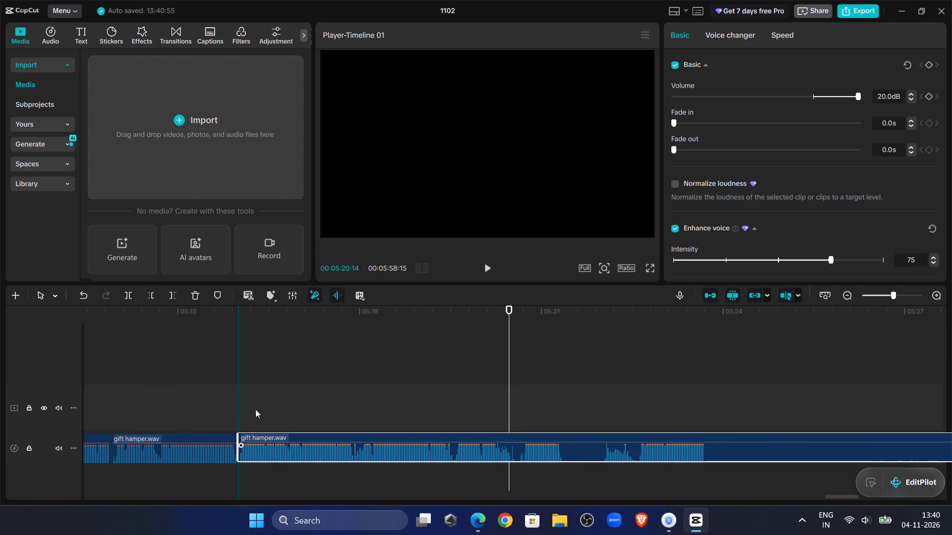
Replay the audio across the new join and split the last gift hamper.wav clip at the pause at about 00:05:17:29.
left_click(222, 378)
left_click(484, 266)
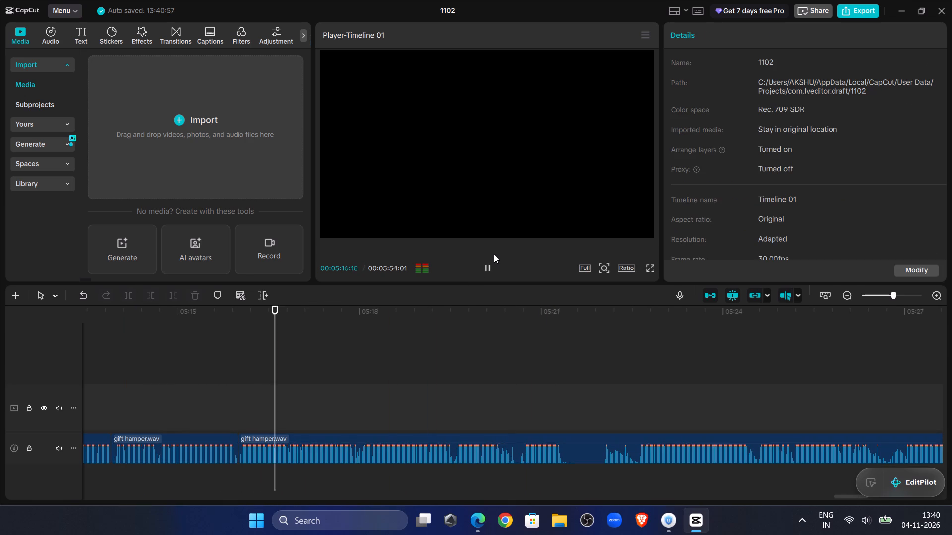
left_click(486, 267)
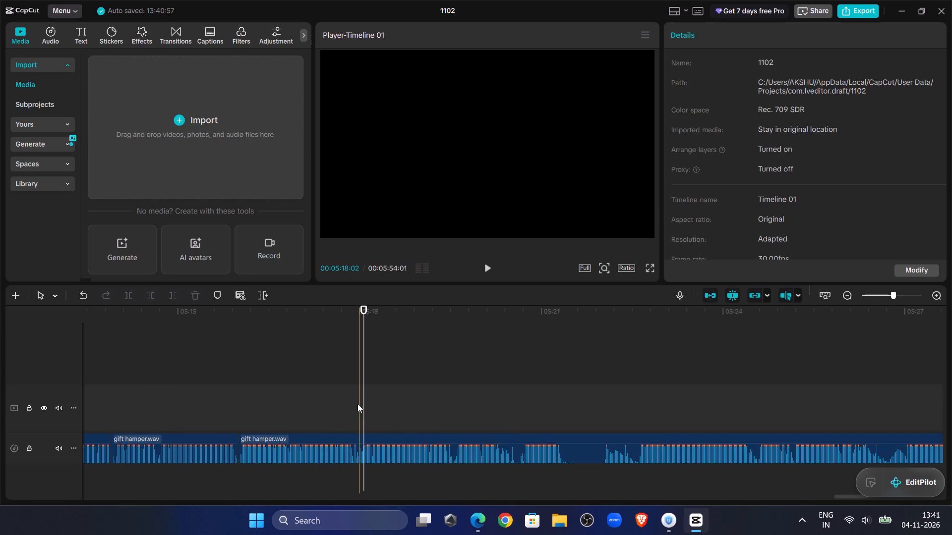
left_click(354, 398)
left_click_drag(354, 398, 357, 404)
left_click(352, 439)
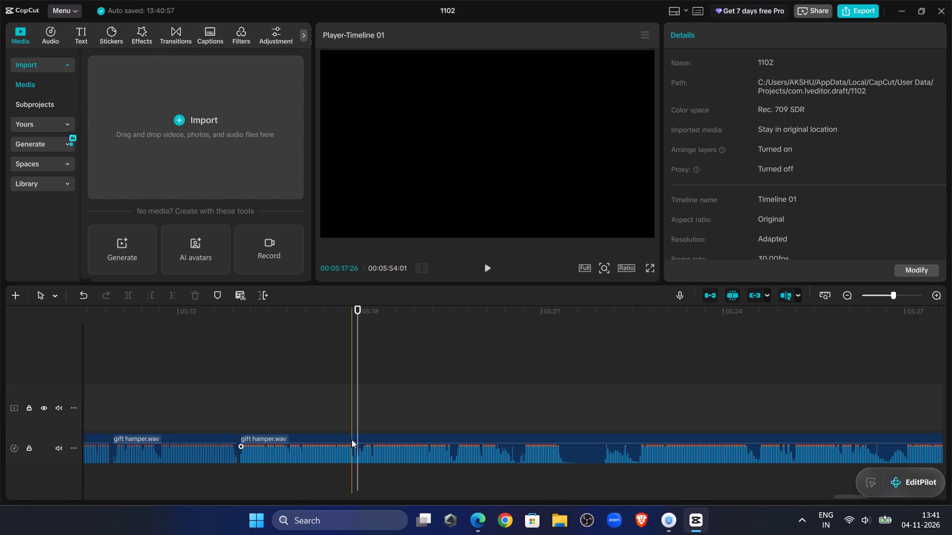
left_click(129, 294)
Play on briefly from the split, trim away the new last clip's part before 00:05:18:06, and close the gap.
double_click(486, 265)
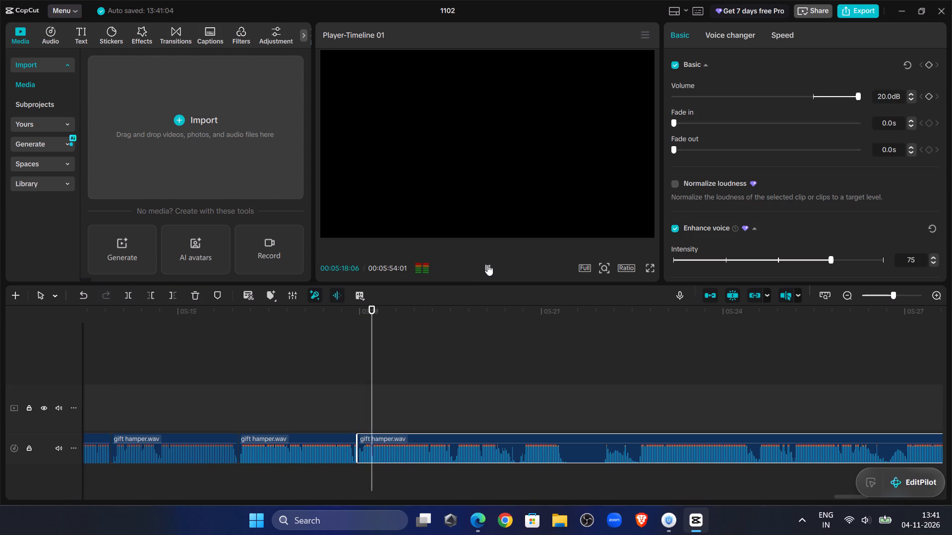
left_click(375, 392)
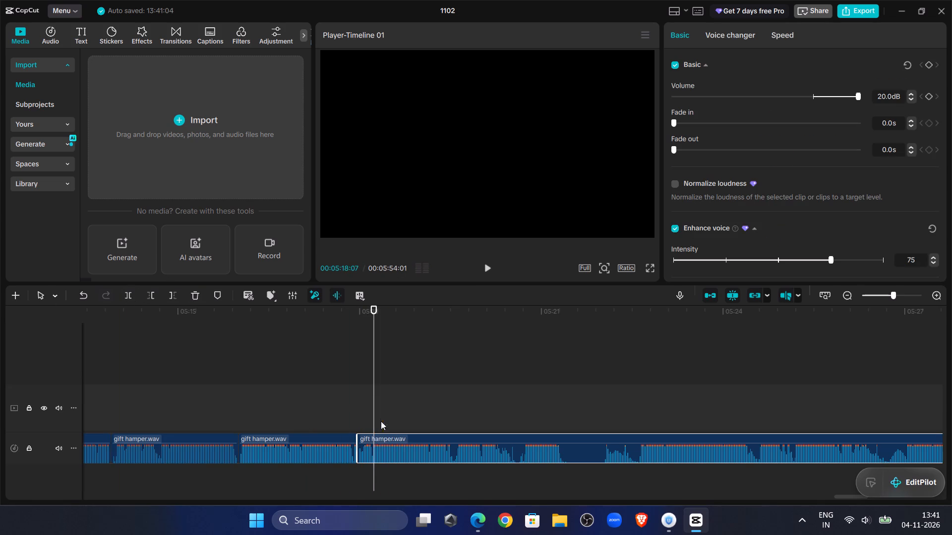
left_click(374, 411)
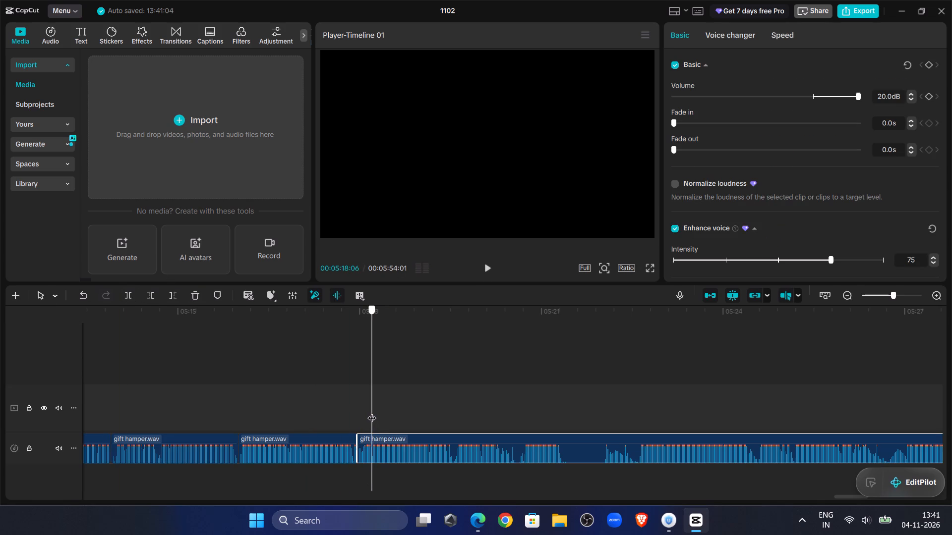
left_click(148, 298)
left_click_drag(383, 440, 366, 442)
Replay the audio across the new join and split the last gift hamper.wav clip at the pause at 00:05:20:07.
left_click(339, 380)
left_click(491, 262)
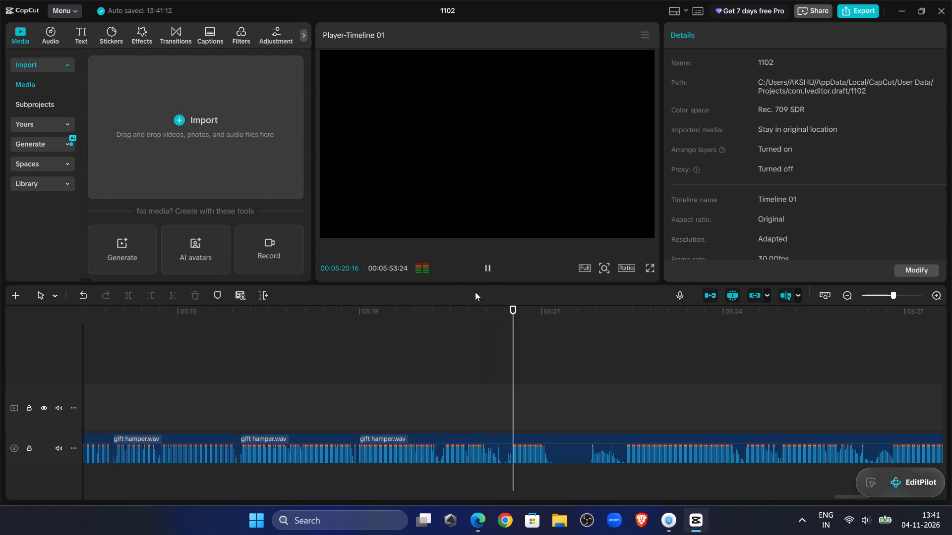
left_click(418, 385)
left_click(480, 269)
left_click(480, 269)
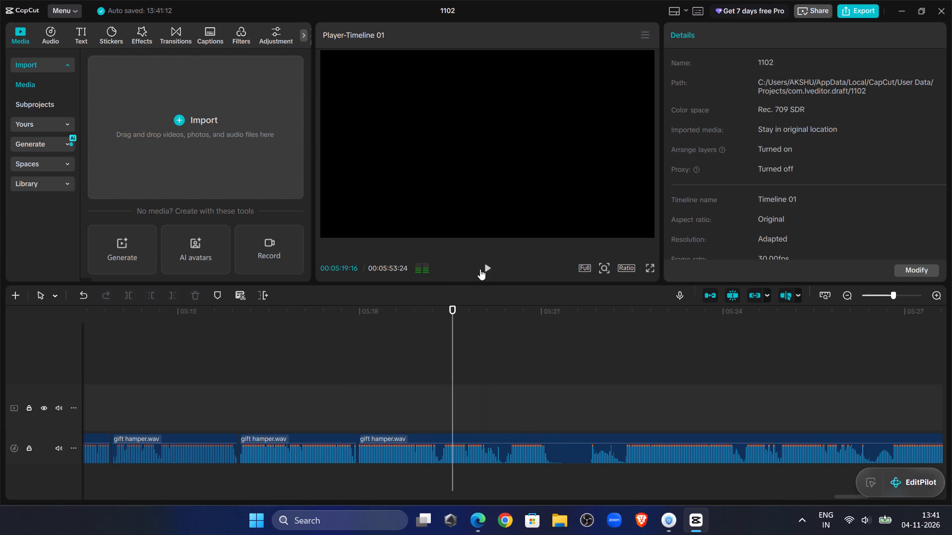
left_click(480, 269)
left_click(480, 269)
left_click(502, 450)
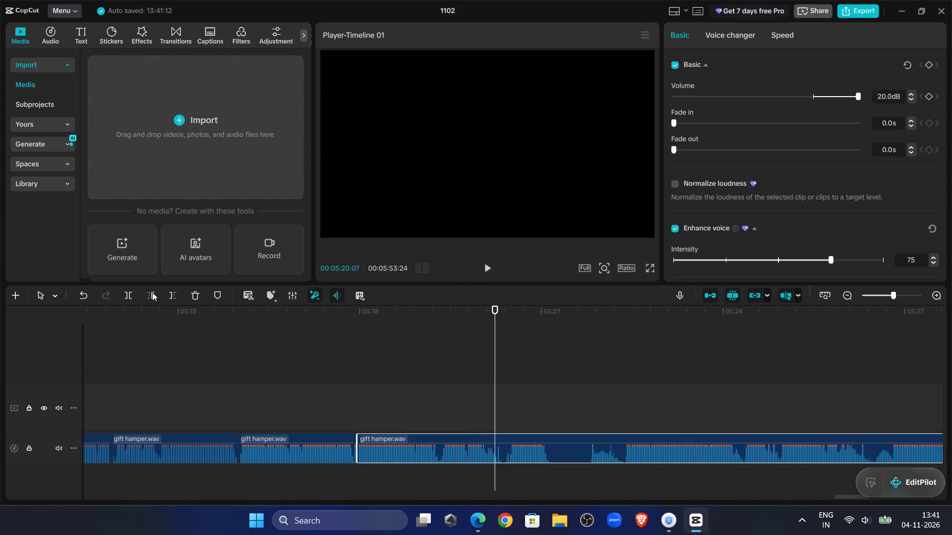
left_click(147, 293)
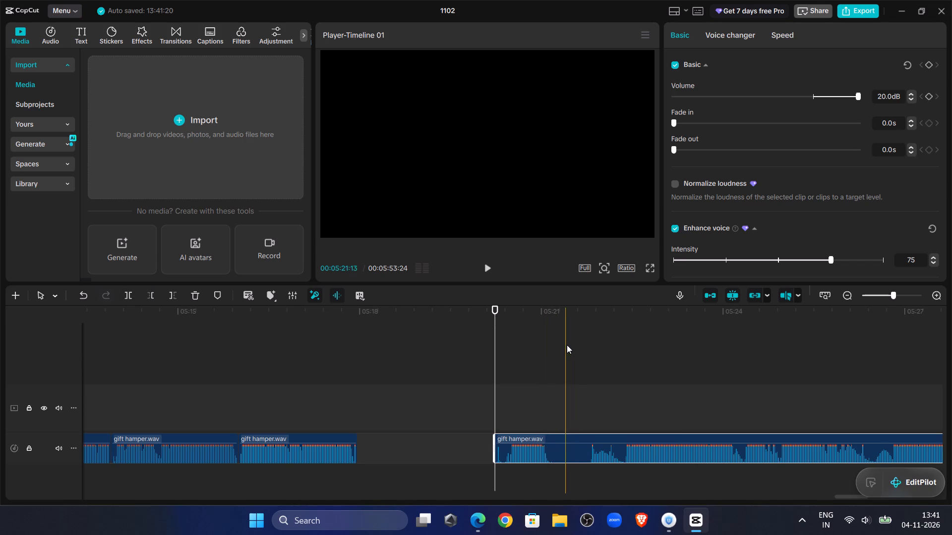
key("ctrl+z")
left_click(128, 292)
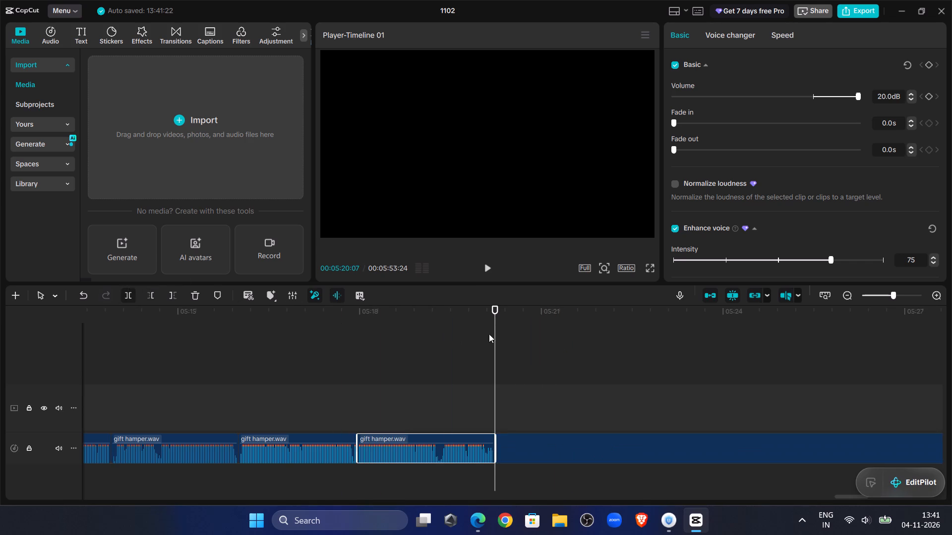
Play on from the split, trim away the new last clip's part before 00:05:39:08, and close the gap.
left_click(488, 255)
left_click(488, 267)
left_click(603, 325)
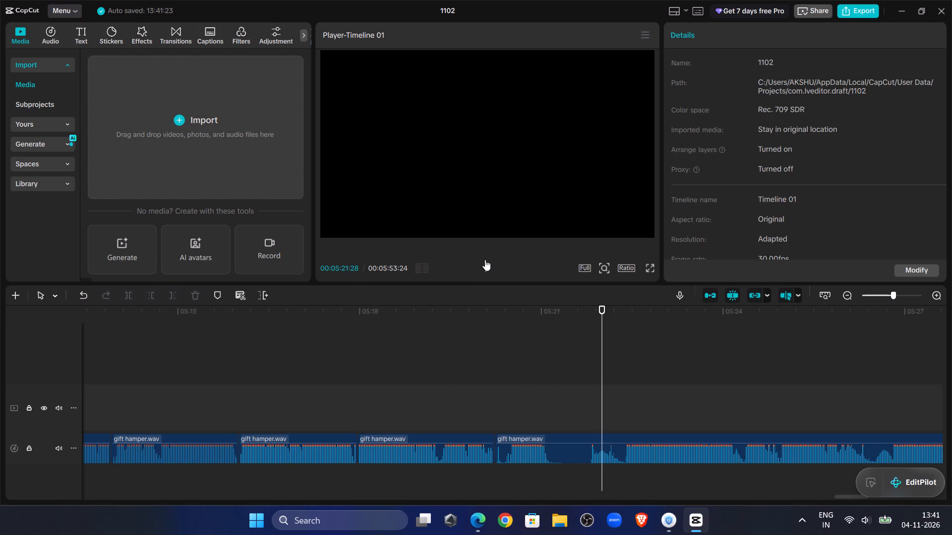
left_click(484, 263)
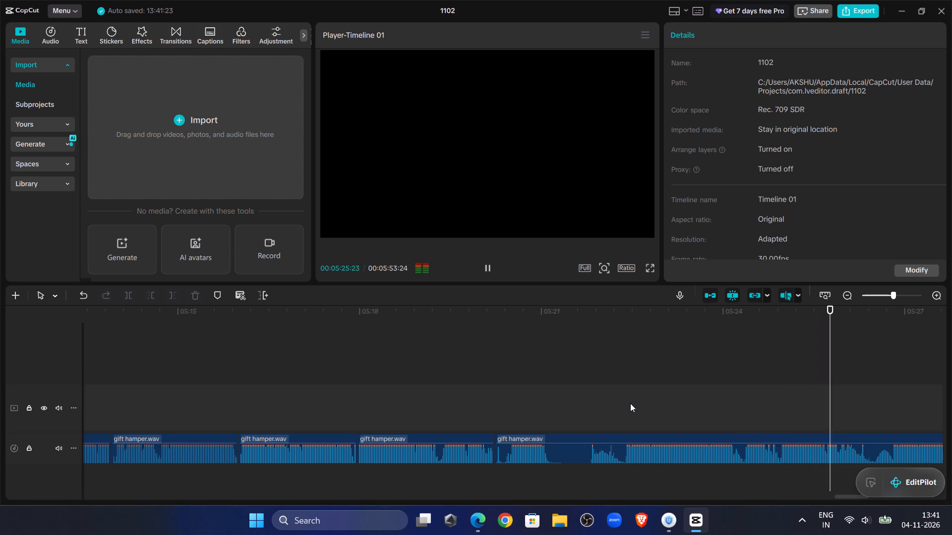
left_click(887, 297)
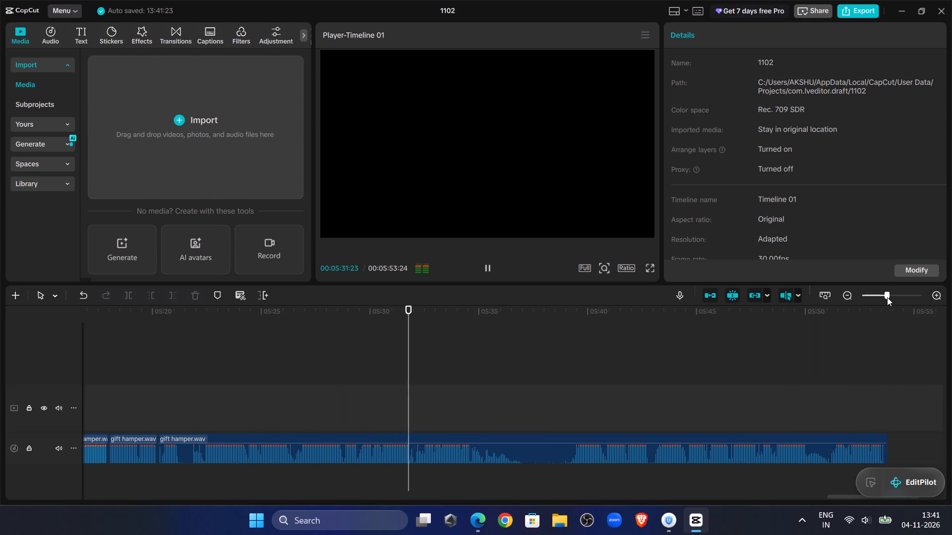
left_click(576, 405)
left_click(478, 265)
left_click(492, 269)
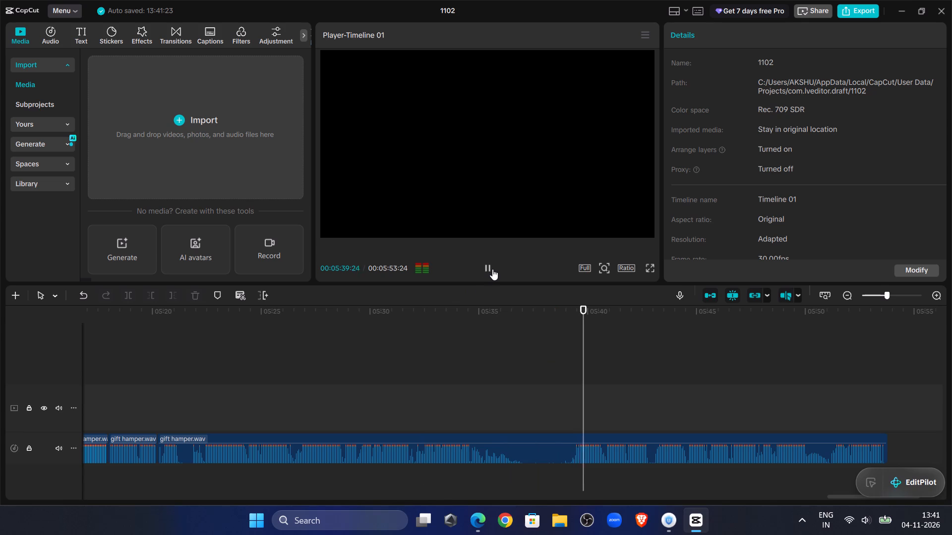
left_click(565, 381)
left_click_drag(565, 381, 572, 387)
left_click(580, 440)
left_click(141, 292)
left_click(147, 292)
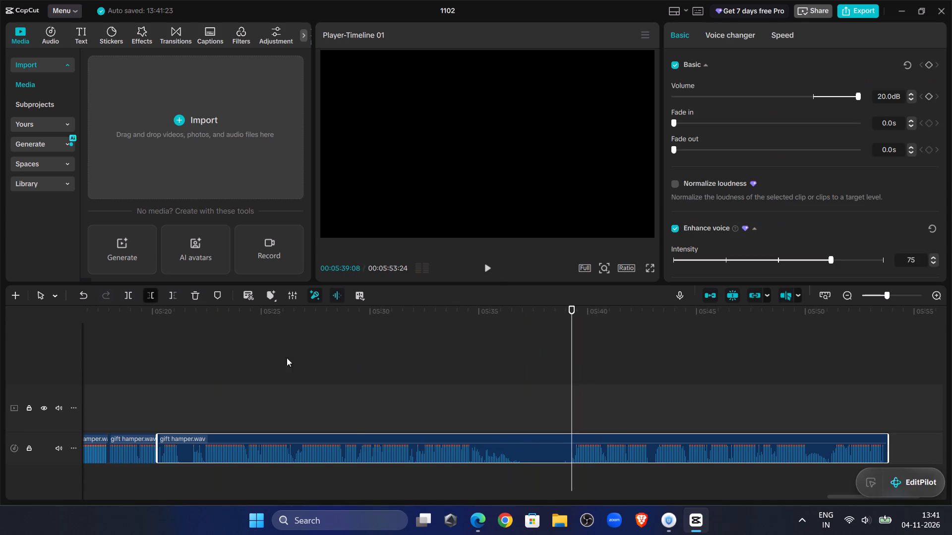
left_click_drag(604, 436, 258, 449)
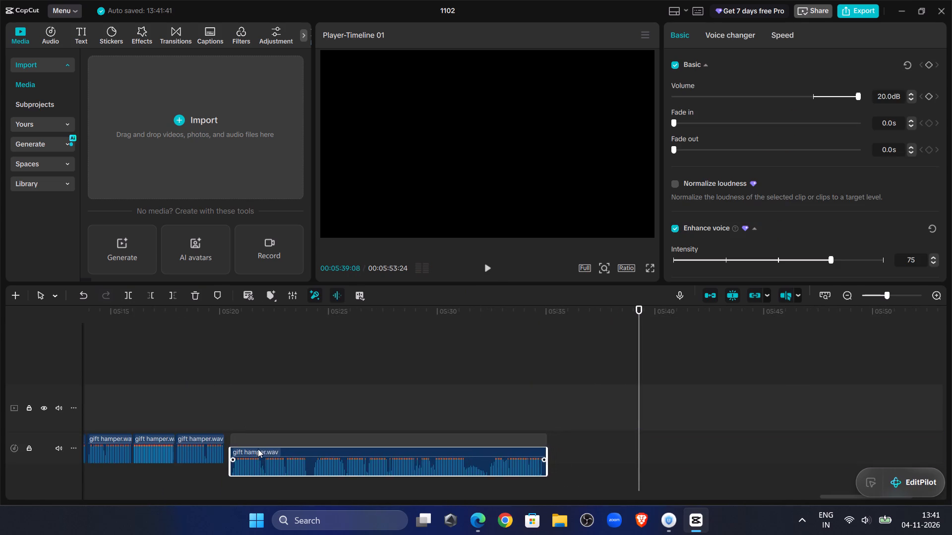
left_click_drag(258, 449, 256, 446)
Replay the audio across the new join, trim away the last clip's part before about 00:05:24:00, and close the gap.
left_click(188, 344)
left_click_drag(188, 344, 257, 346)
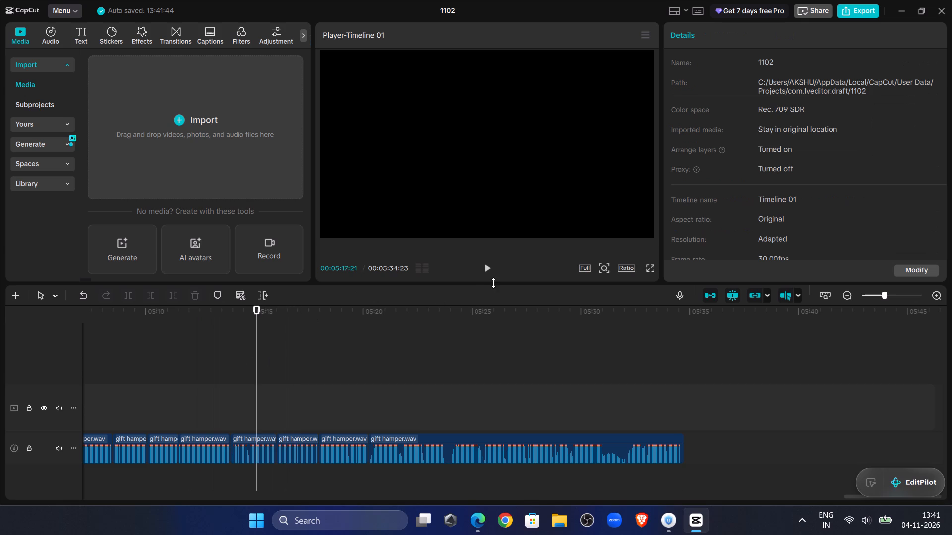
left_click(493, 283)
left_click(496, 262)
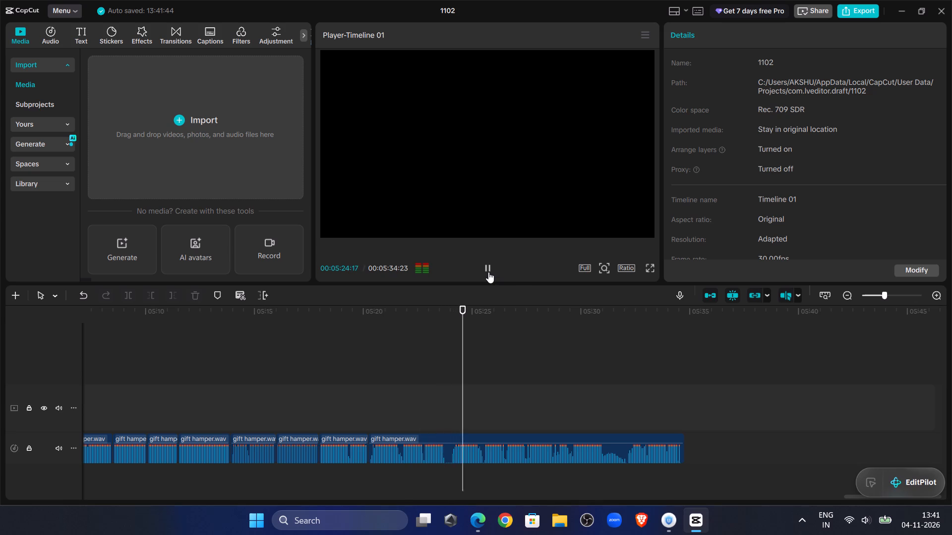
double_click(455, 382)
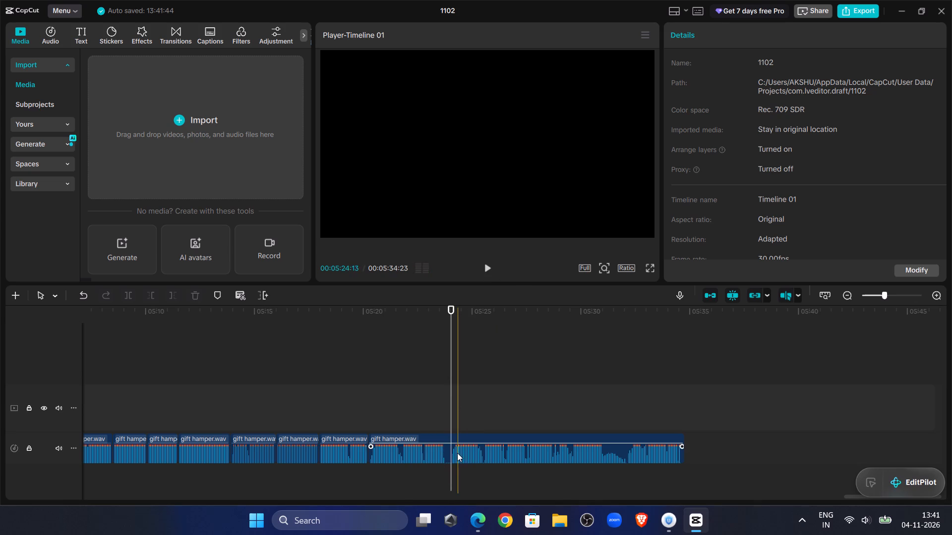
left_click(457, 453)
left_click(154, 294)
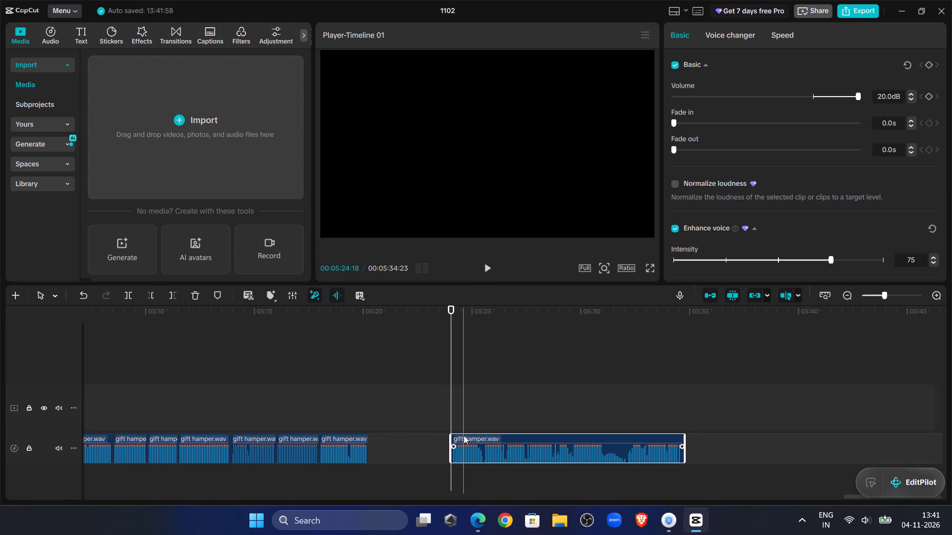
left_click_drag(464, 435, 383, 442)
Replay the end of the recording and delete the last gift hamper.wav clip, which starts at 00:05:20:07.
left_click(322, 346)
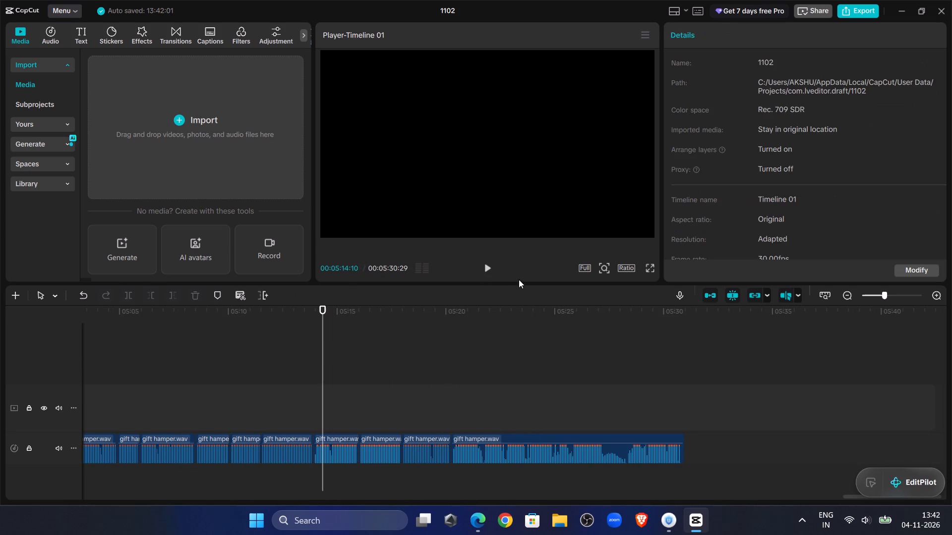
left_click(489, 267)
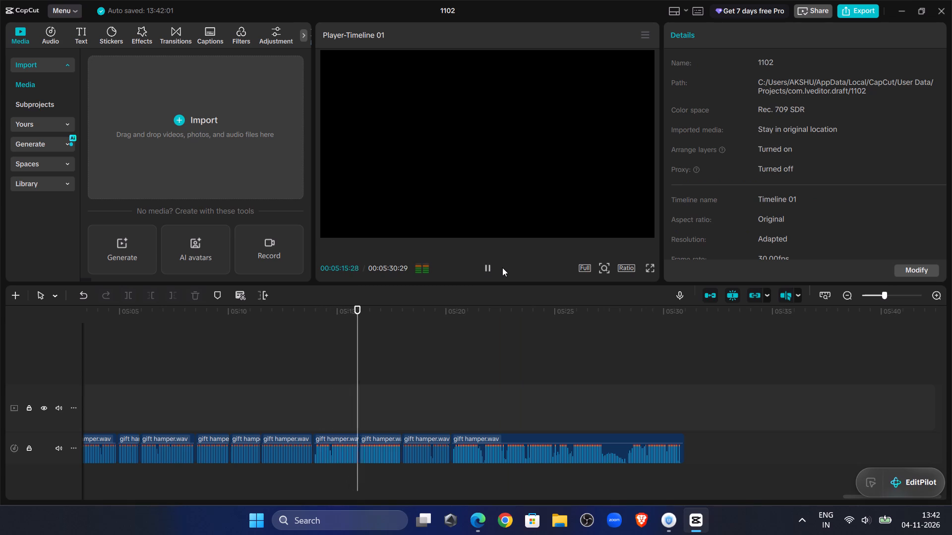
left_click(891, 295)
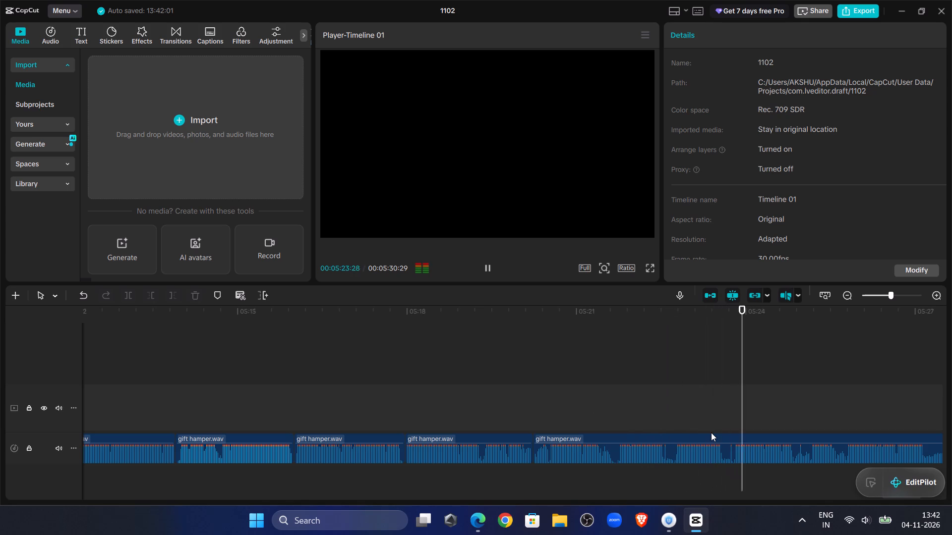
left_click(434, 370)
left_click(487, 276)
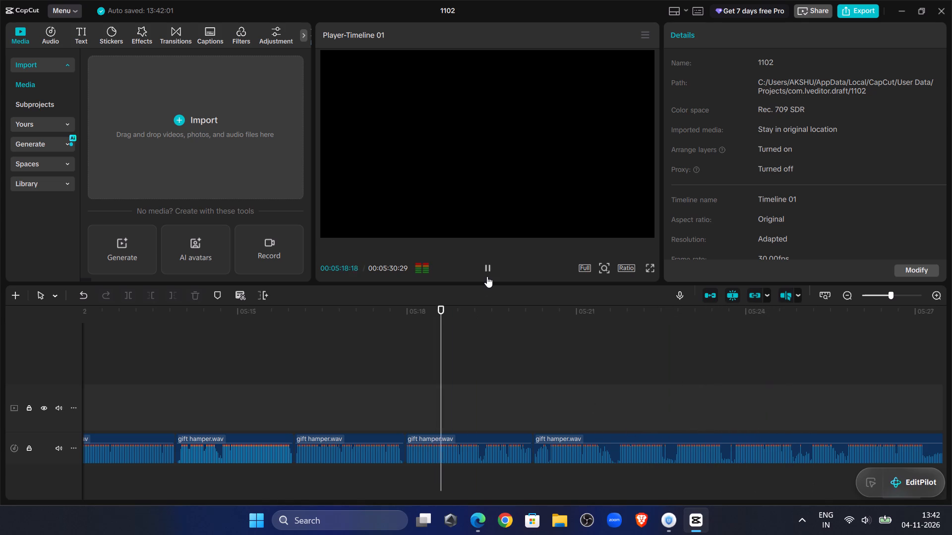
left_click(574, 442)
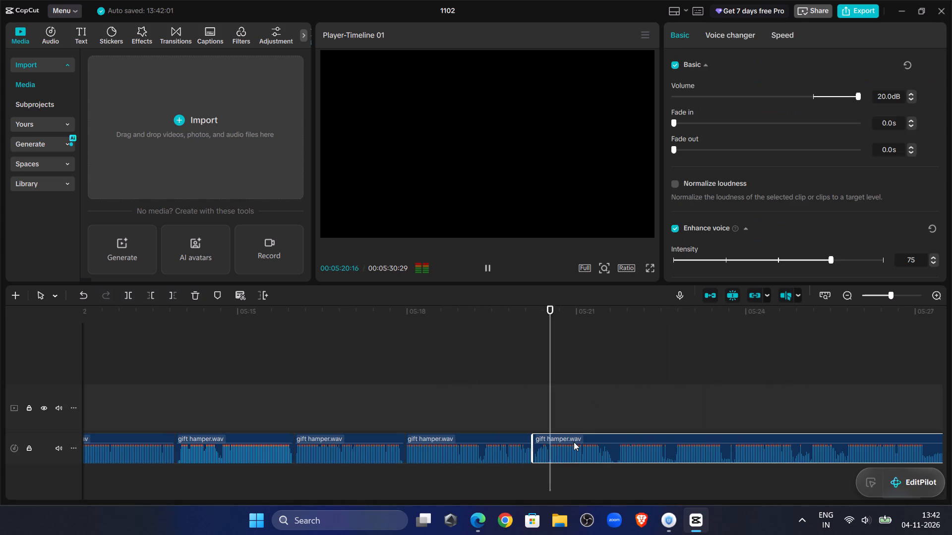
key("Delete")
Return to the start of the timeline and play the edited recording from the beginning.
left_click(561, 384)
left_click_drag(561, 384, 0, 369)
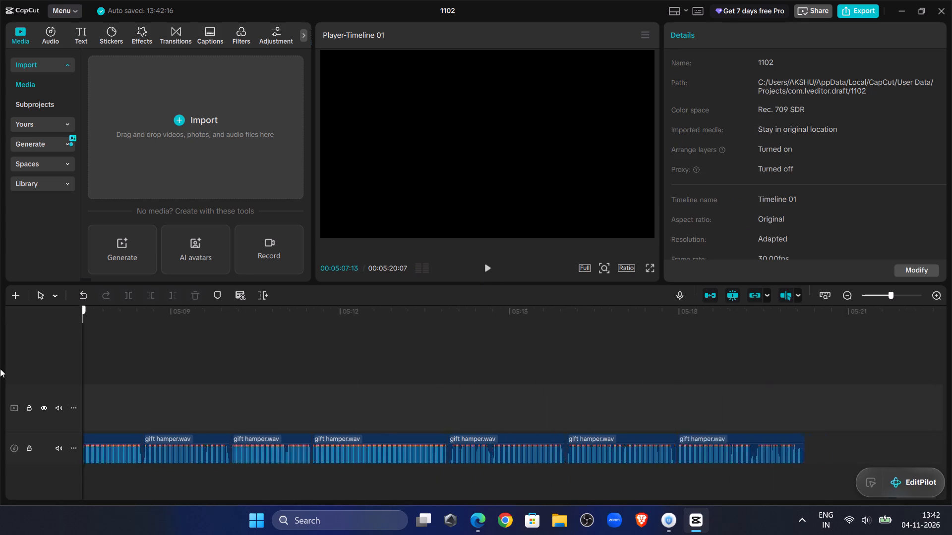
left_click_drag(0, 369, 0, 447)
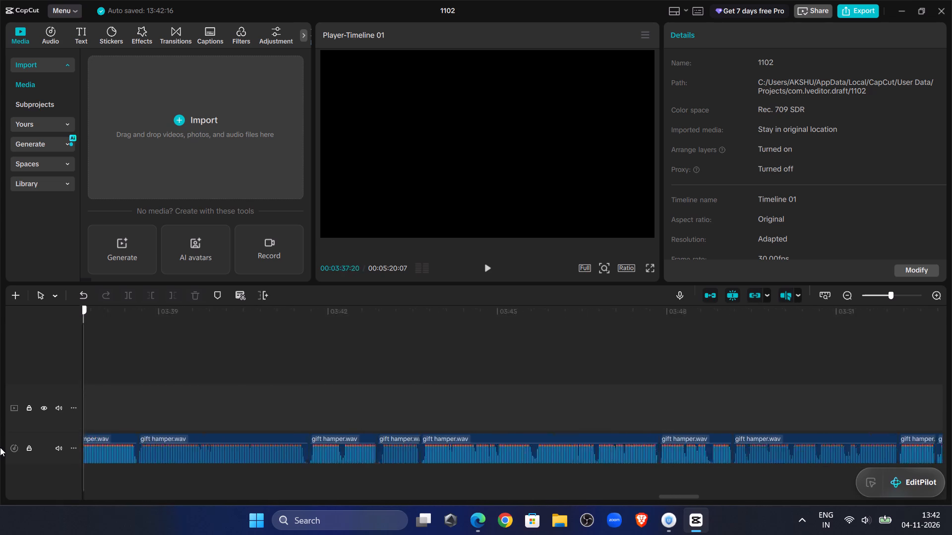
left_click_drag(0, 447, 0, 481)
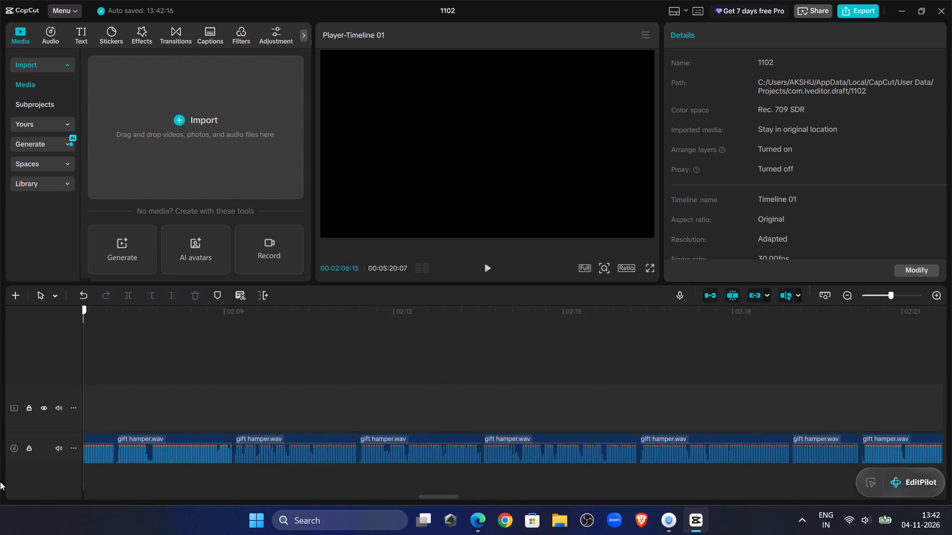
left_click_drag(0, 481, 0, 459)
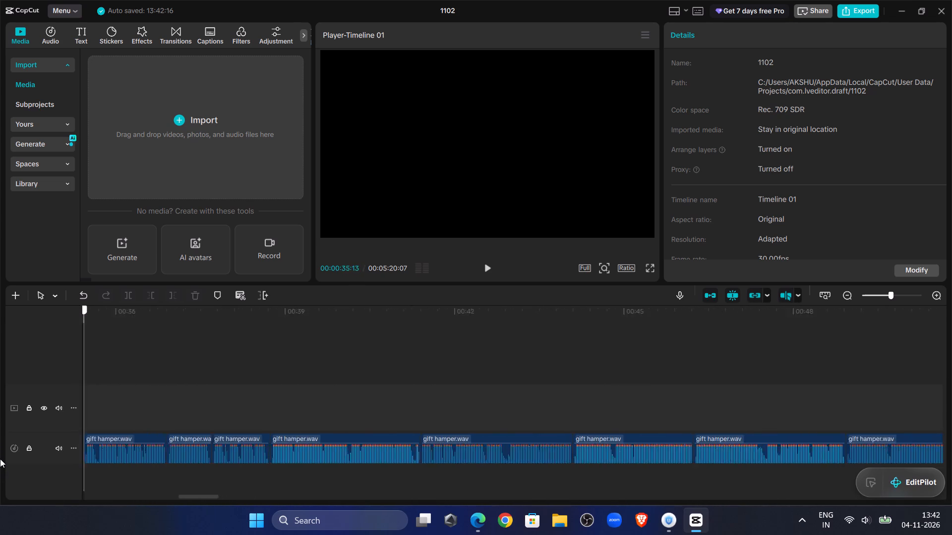
left_click_drag(0, 459, 0, 463)
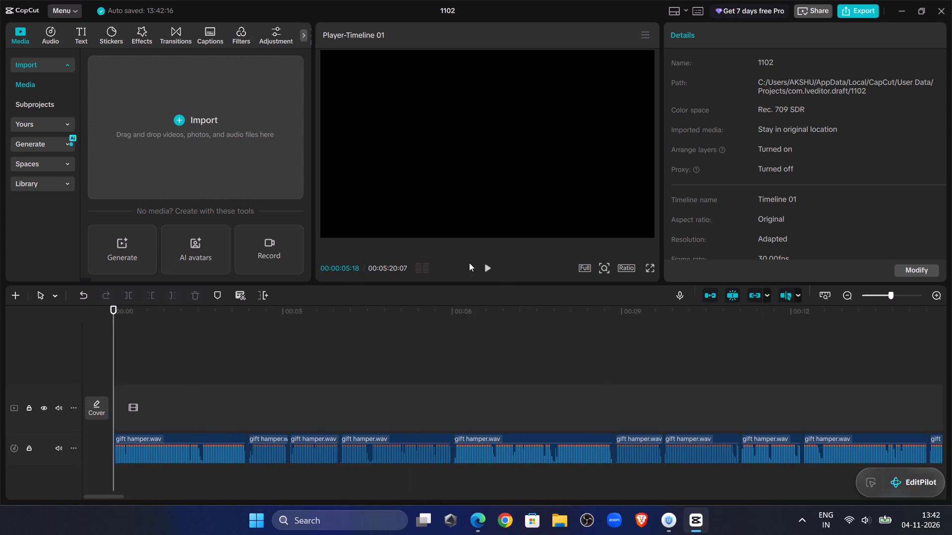
left_click(469, 263)
left_click(486, 277)
left_click(486, 273)
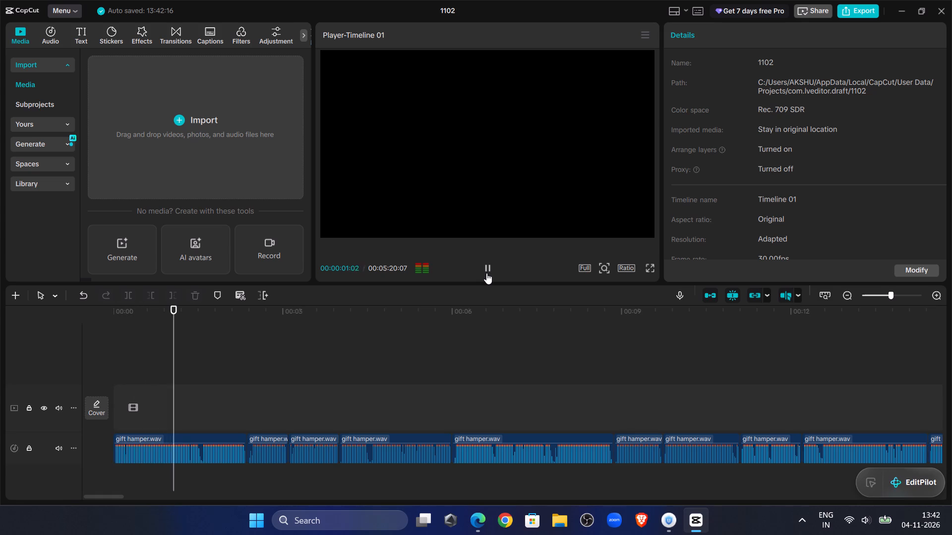
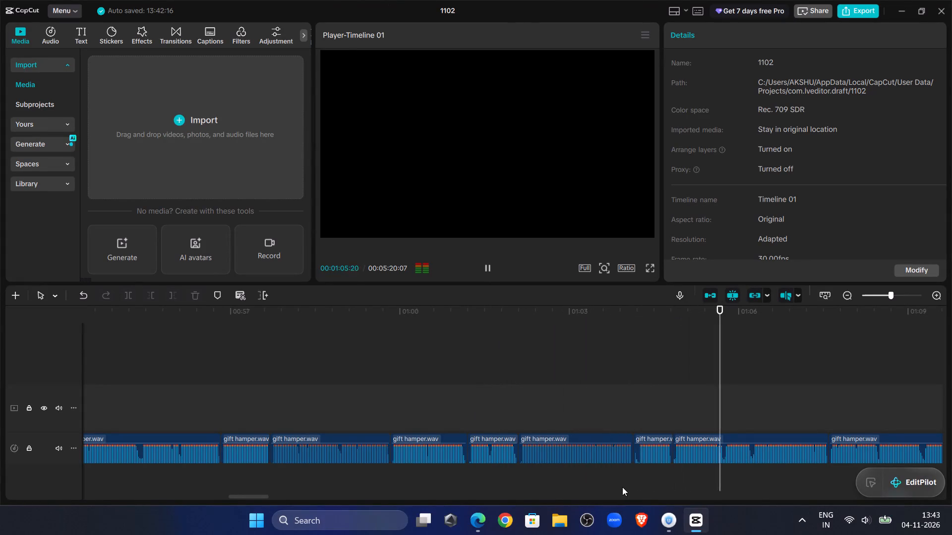
Keep reviewing the edited gift hamper.wav recording along the timeline as it plays, from about 00:01:05 to 00:01:27.
left_click_drag(264, 495, 281, 499)
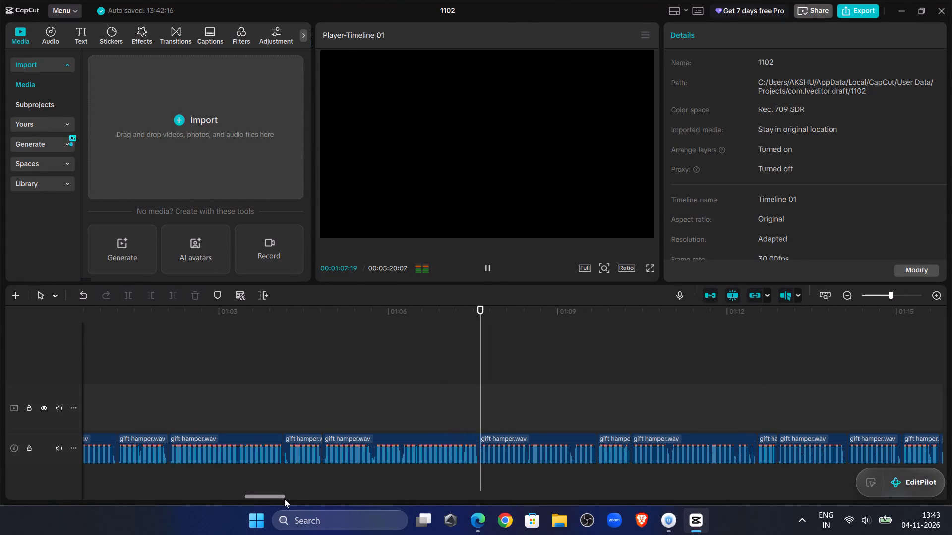
left_click(887, 295)
left_click_drag(272, 498, 283, 501)
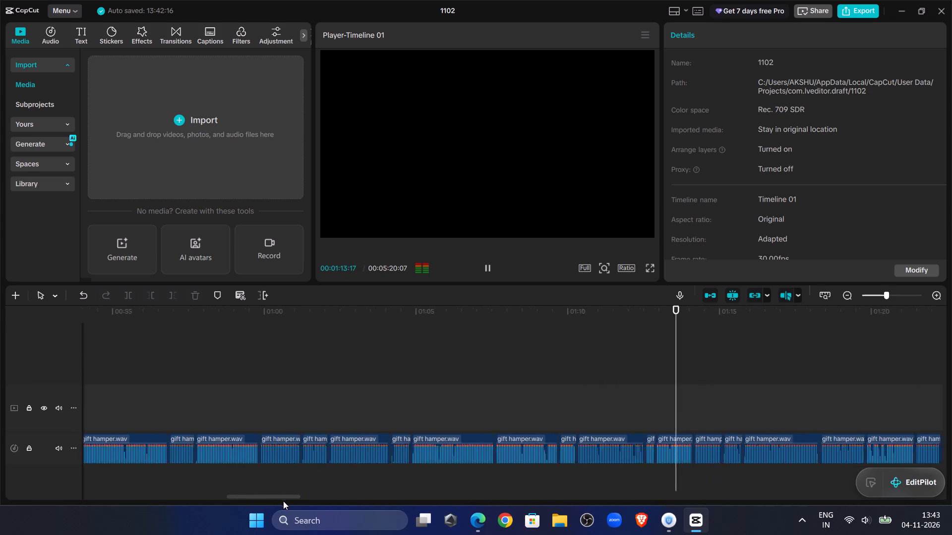
left_click_drag(283, 501, 295, 500)
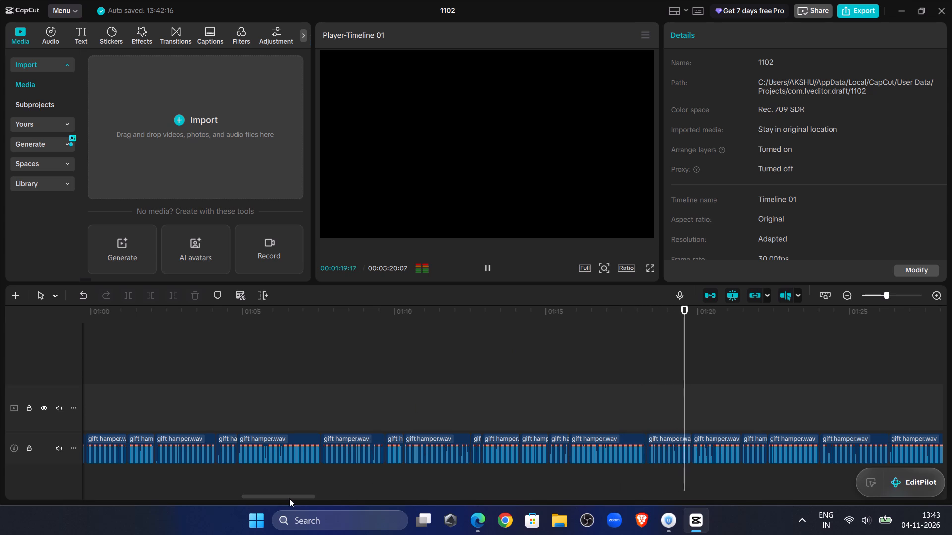
left_click_drag(289, 498, 350, 491)
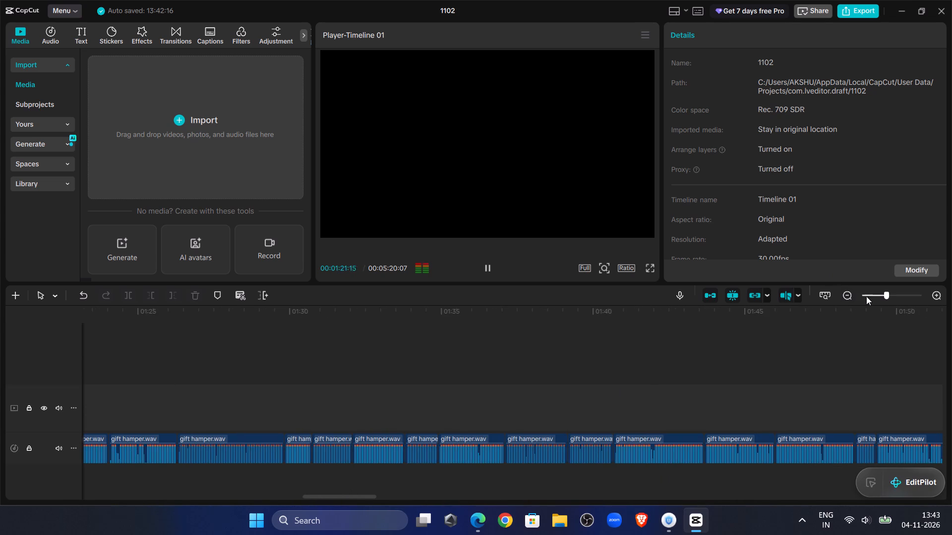
left_click(869, 297)
left_click_drag(869, 297, 816, 284)
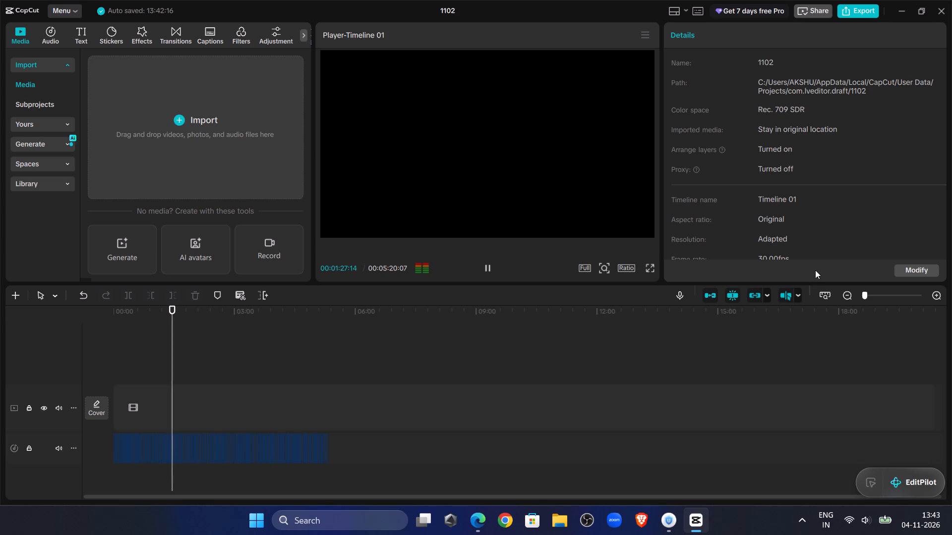
Browse the audio library's music categories, including Halloween, and open the Cute category to look for background music.
left_click(51, 38)
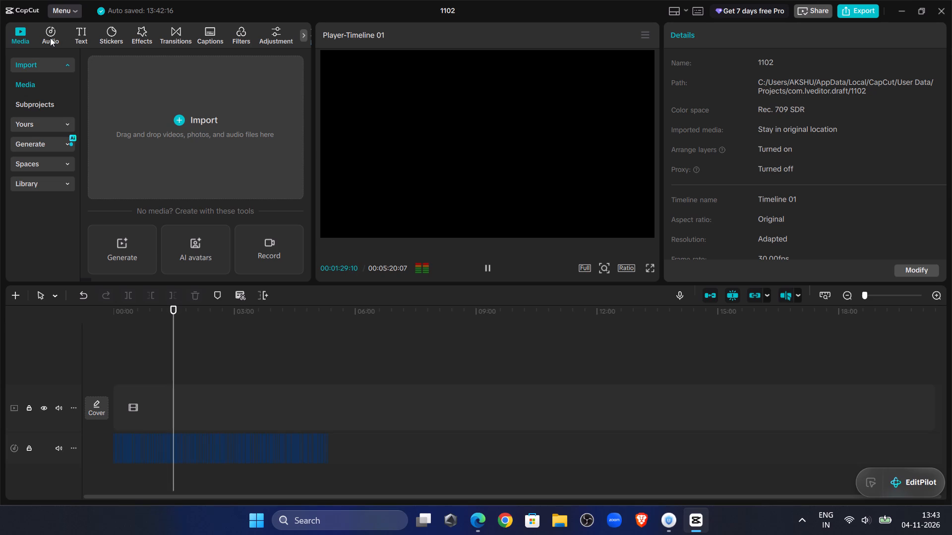
left_click(41, 143)
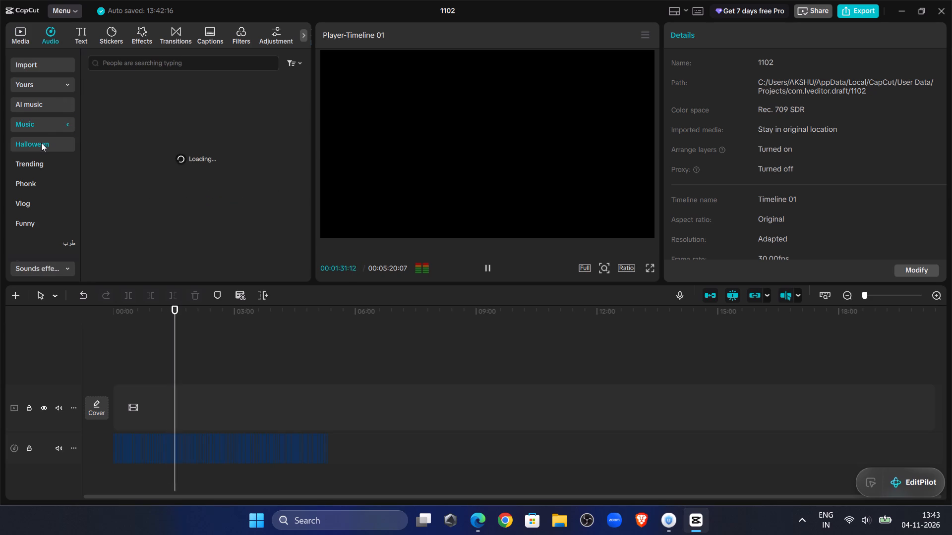
left_click(35, 121)
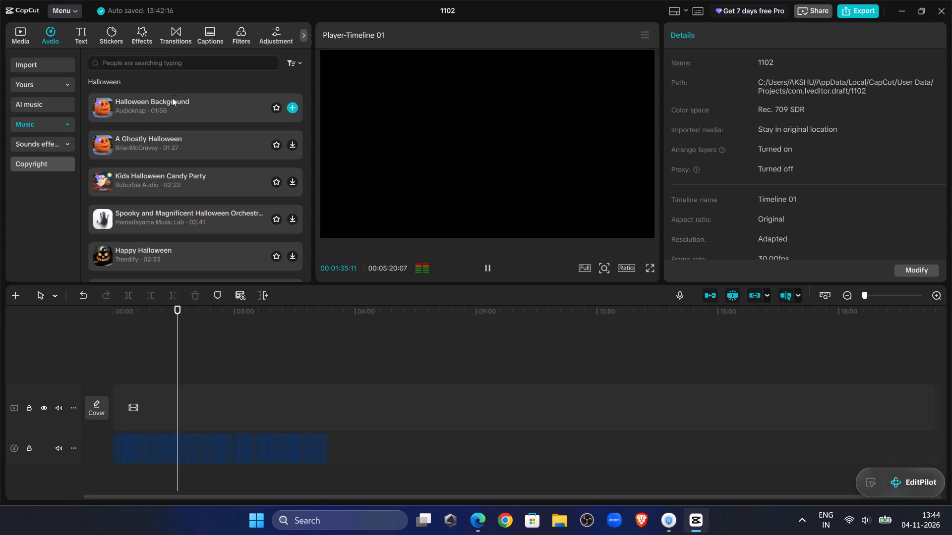
left_click(57, 132)
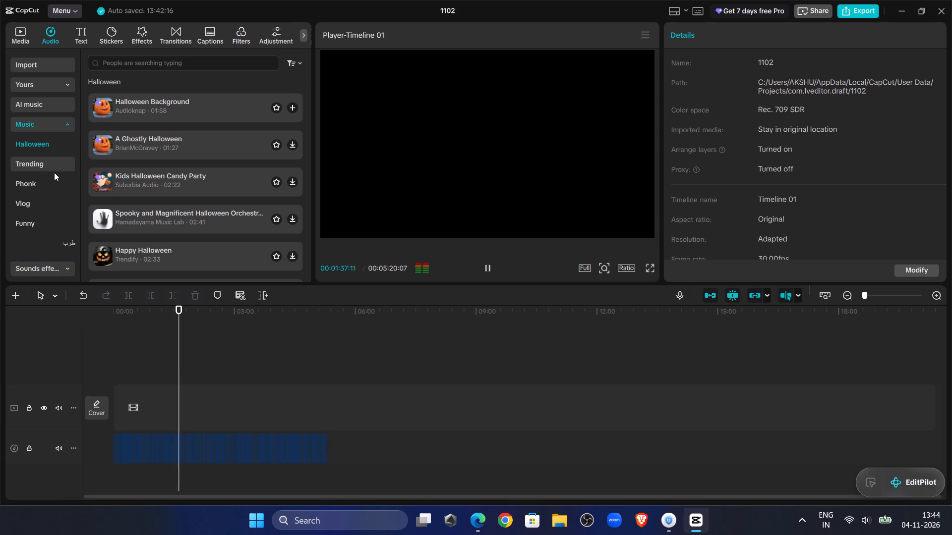
scroll(54, 175, "down", 1)
scroll(41, 217, "down", 1)
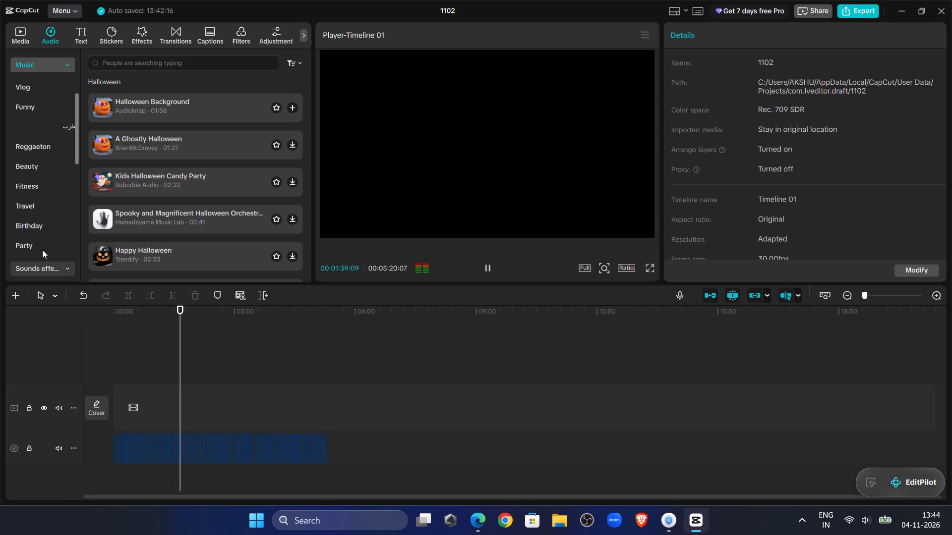
scroll(55, 199, "down", 1)
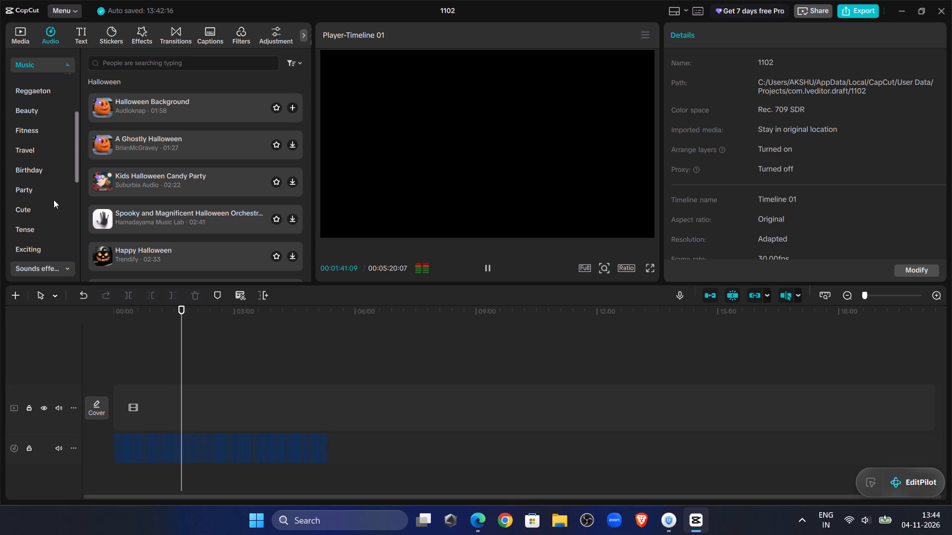
left_click(48, 208)
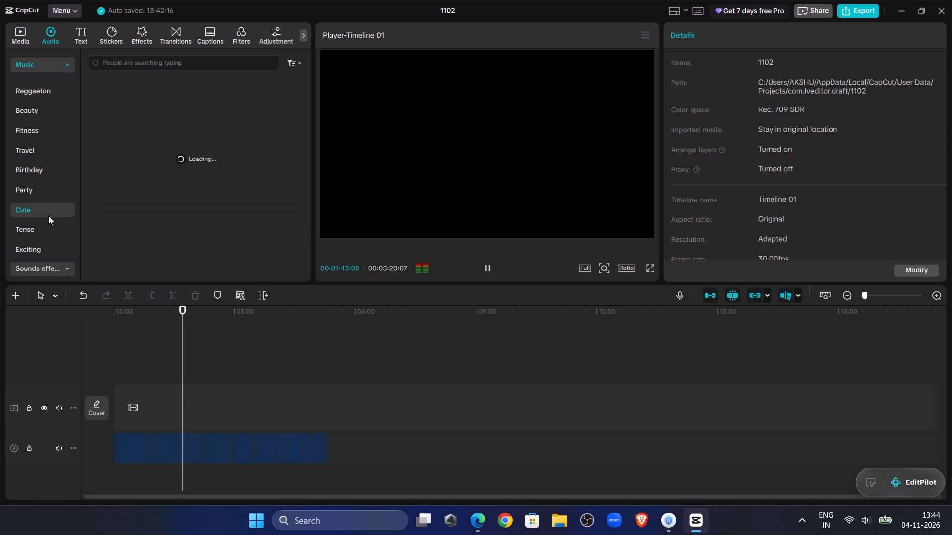
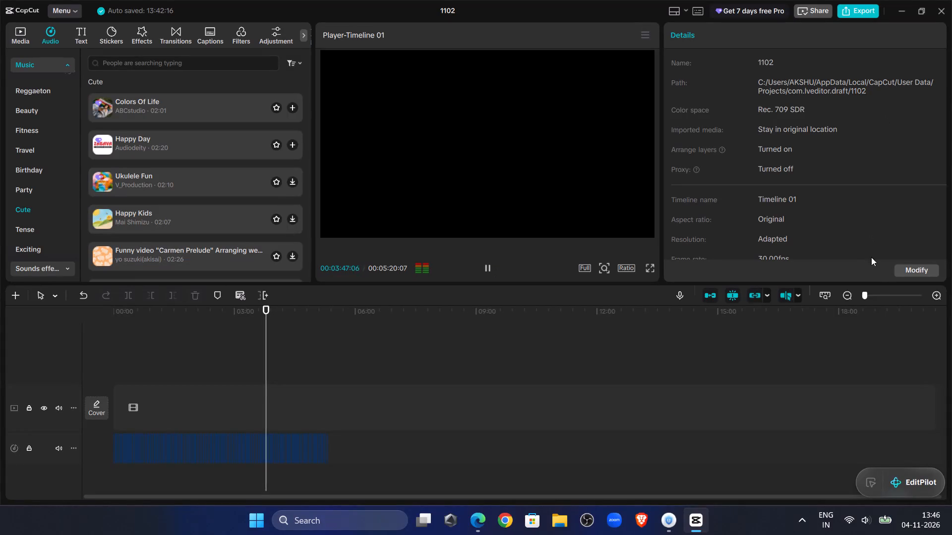
Review the rest of the edited gift hamper.wav recording from about 00:03:47 to its end, and return the playhead to 00:00:00.
left_click(875, 296)
left_click(884, 295)
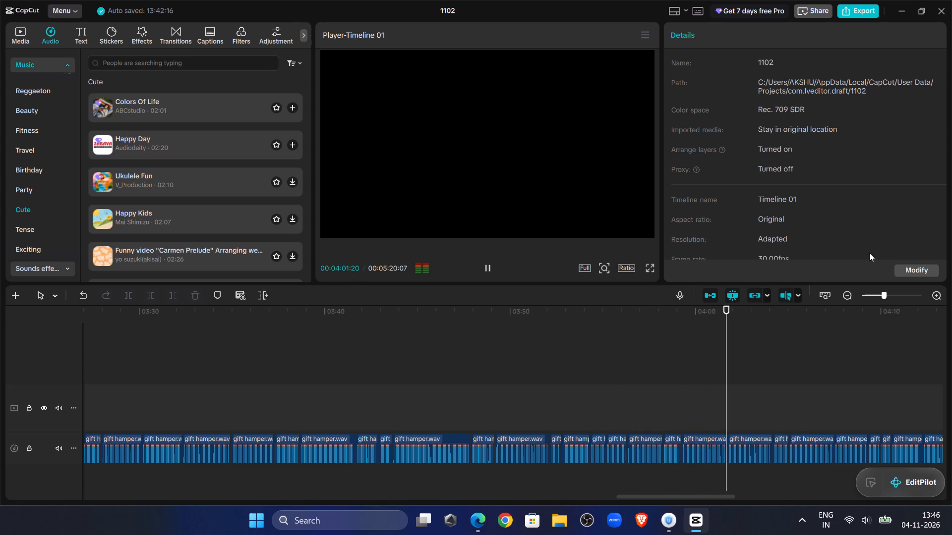
left_click(876, 294)
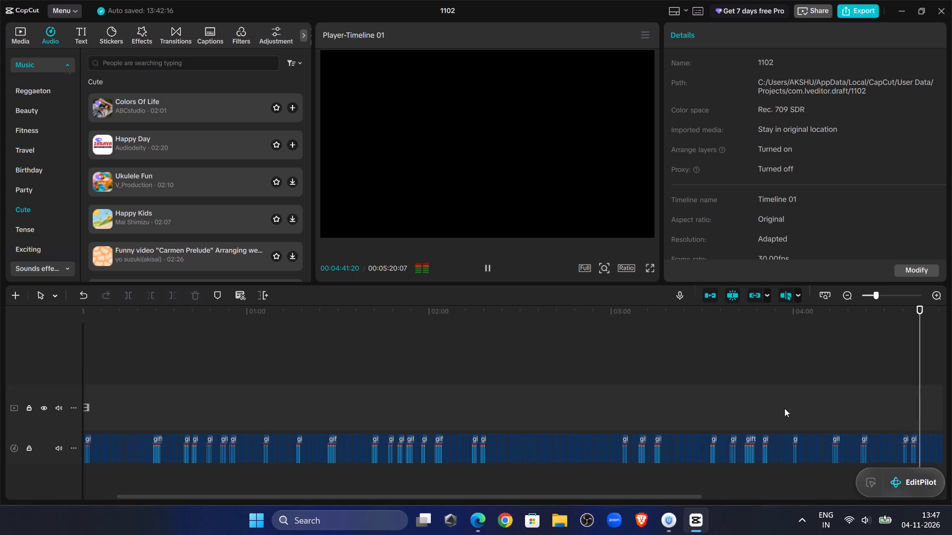
left_click_drag(630, 497, 889, 487)
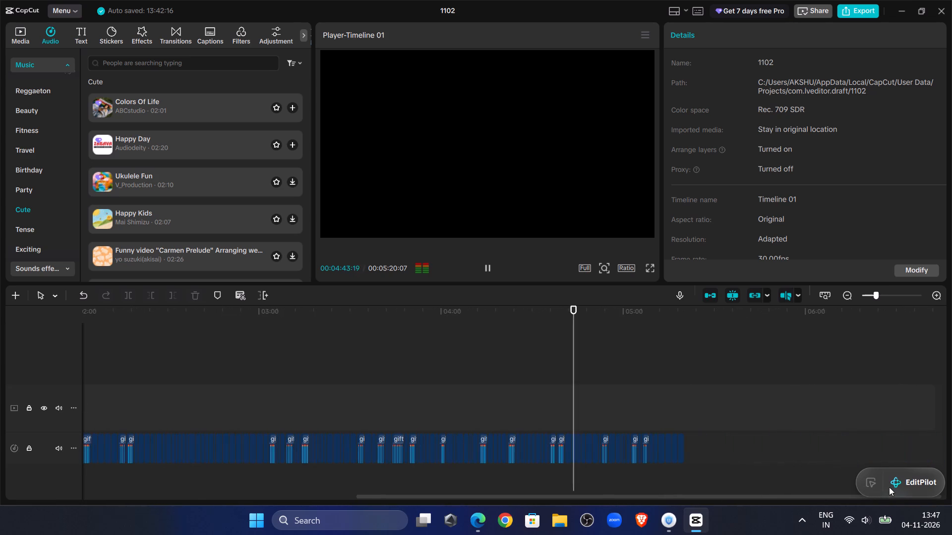
left_click_drag(889, 487, 897, 486)
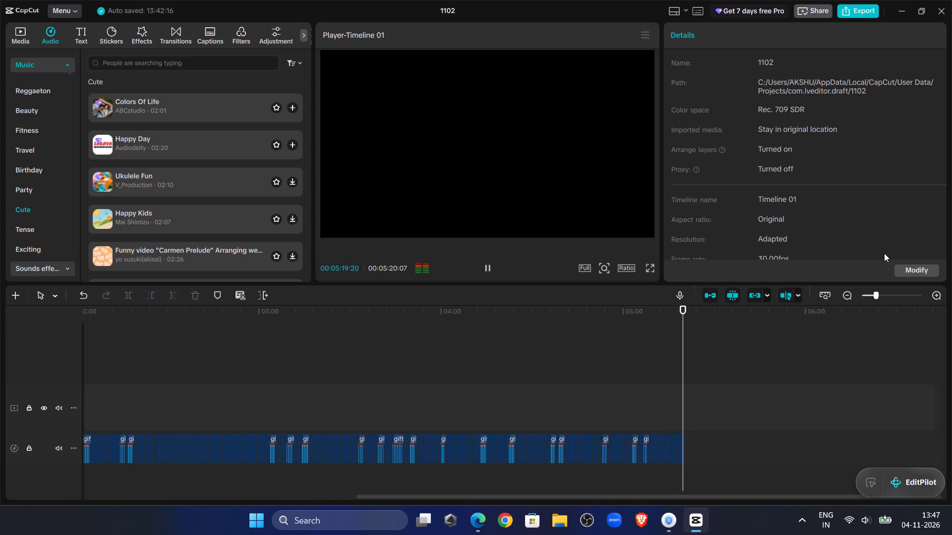
left_click(459, 349)
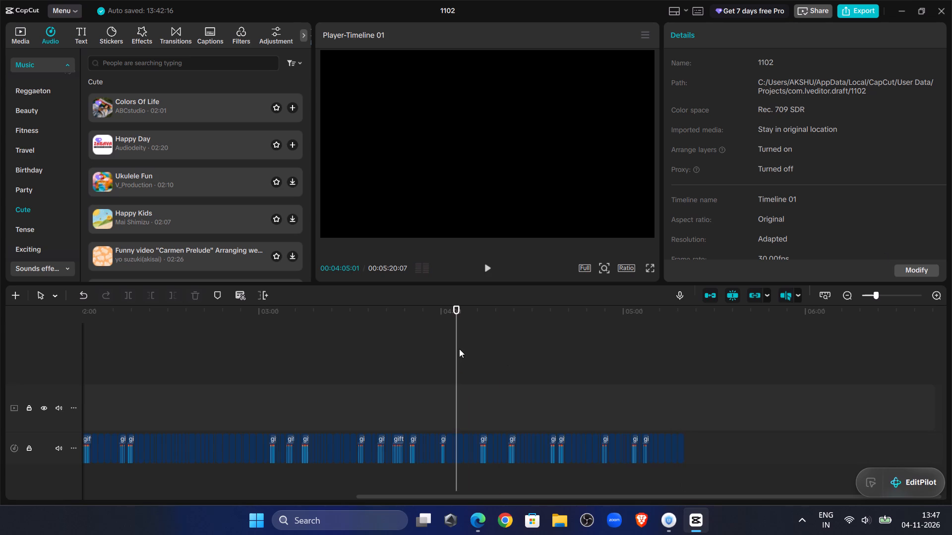
left_click_drag(459, 349, 0, 331)
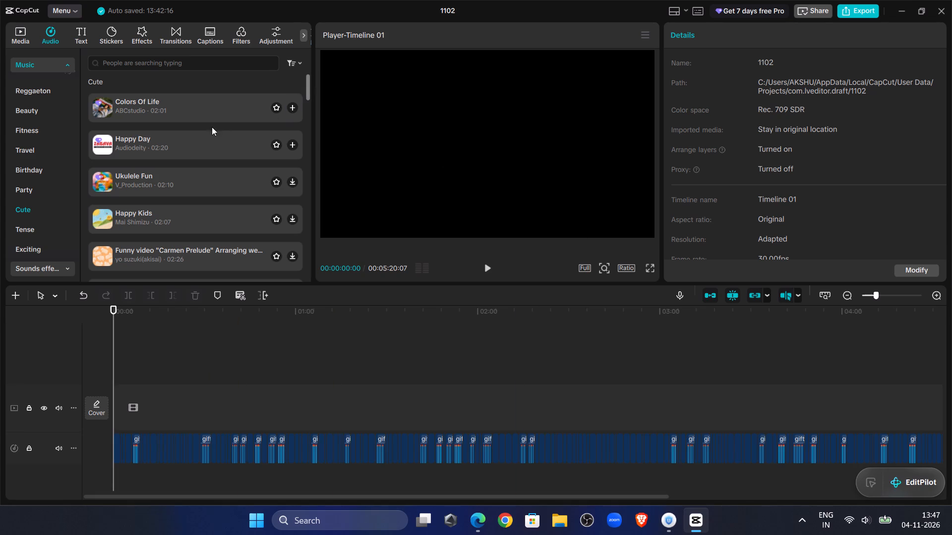
Preview the Cute category tracks Colors Of Life, Happy Day, Ukulele Fun and Happy Kids as background music candidates.
left_click(182, 109)
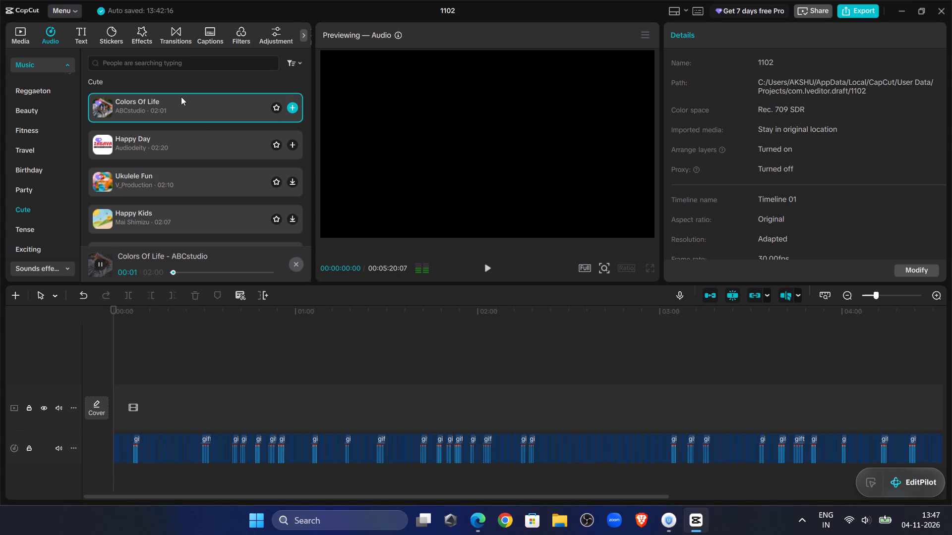
left_click(144, 147)
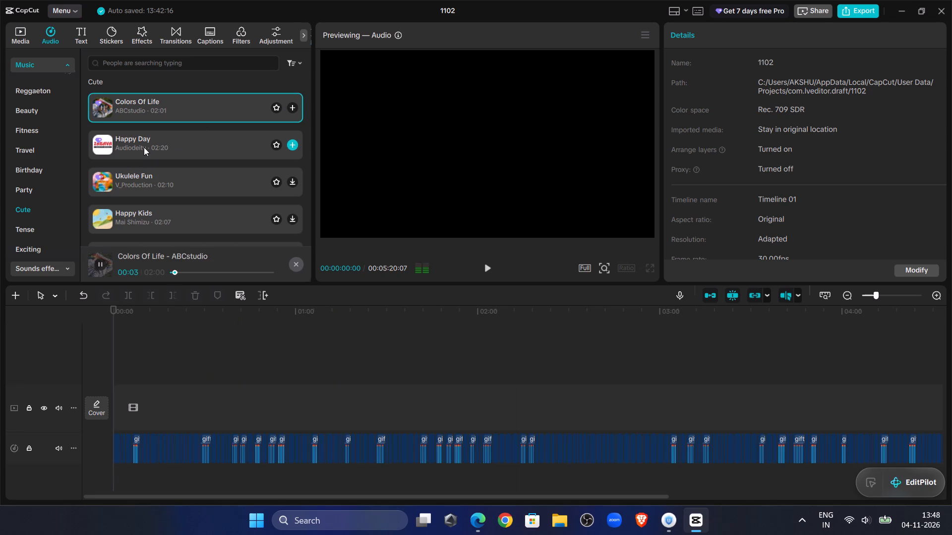
left_click(172, 187)
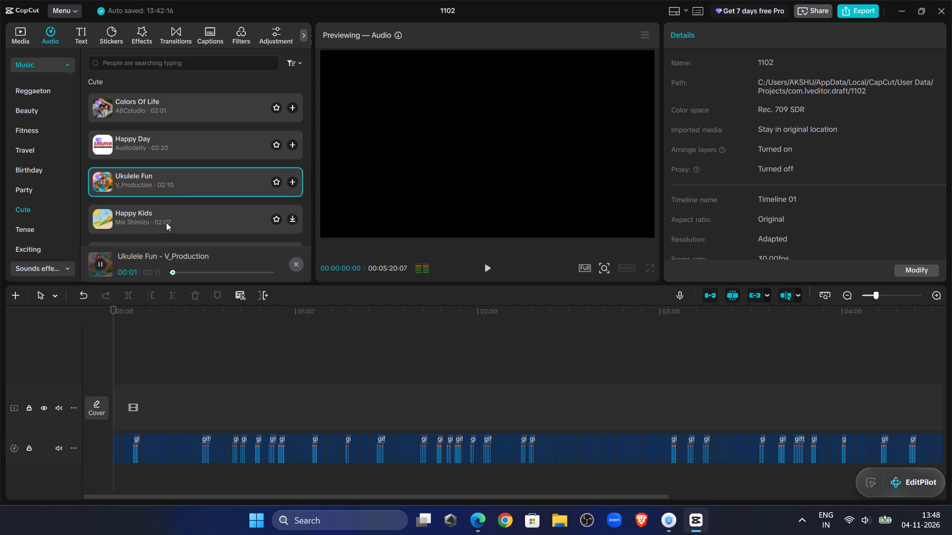
left_click(166, 222)
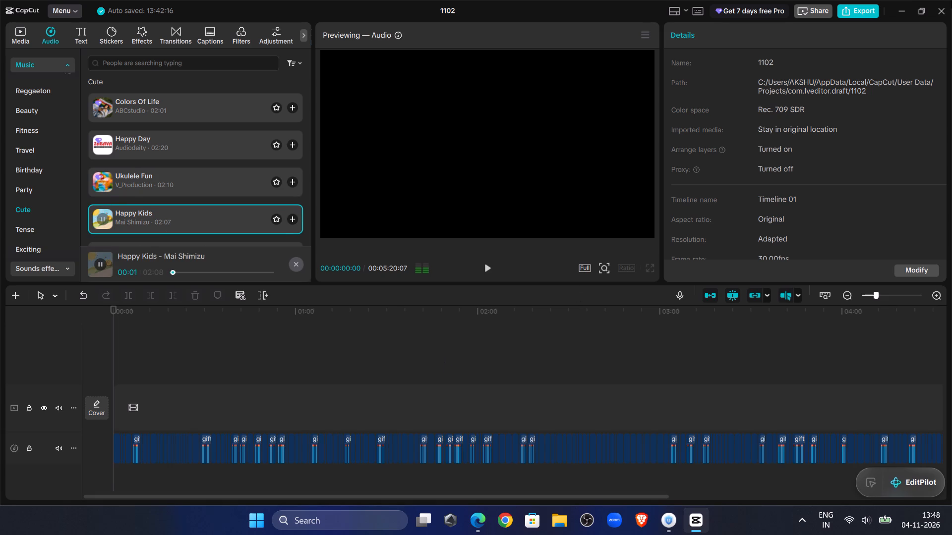
Close project 1102 and exit CapCut to the desktop.
left_click(944, 17)
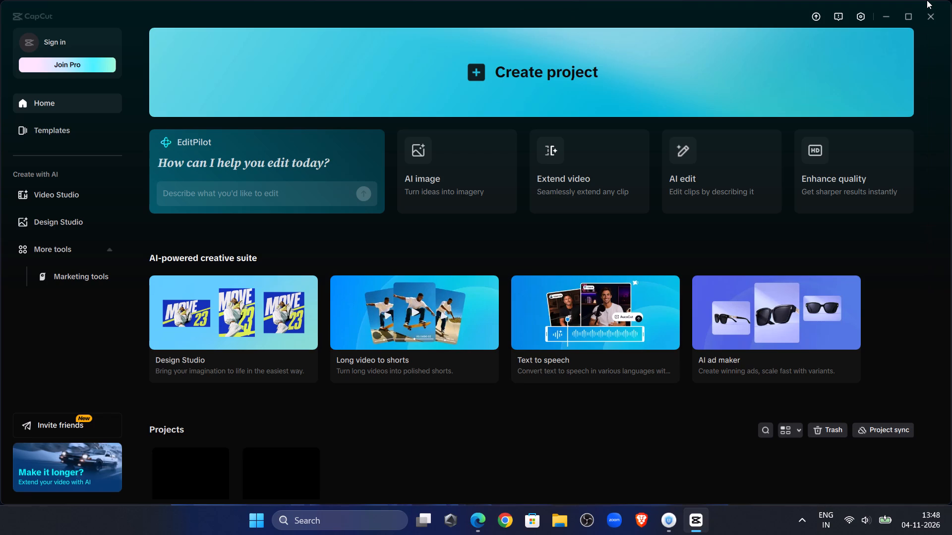